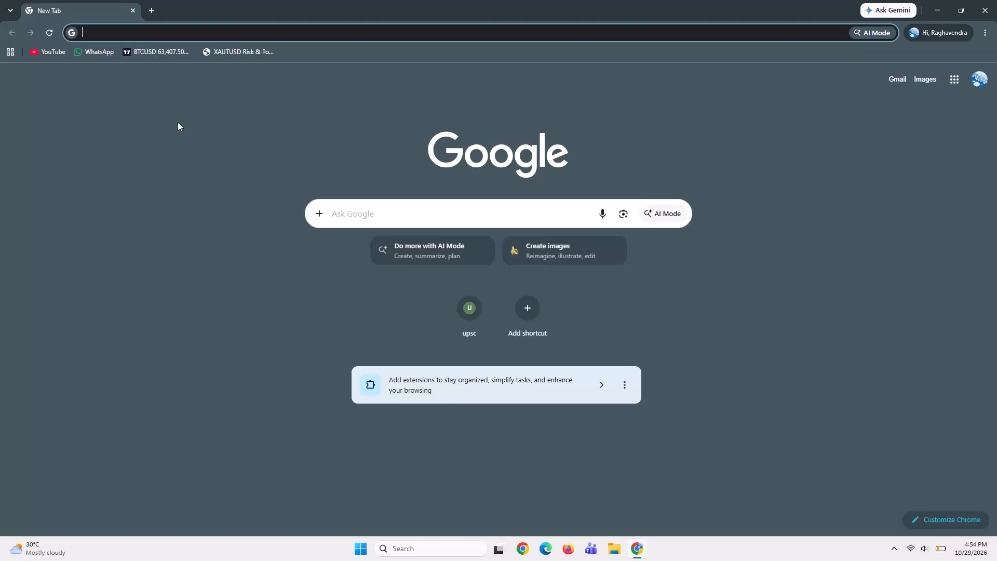
Open the bookmarked BTCUSD chart in TradingView.
{"action": "left_click", "coordinate": [151, 56]}
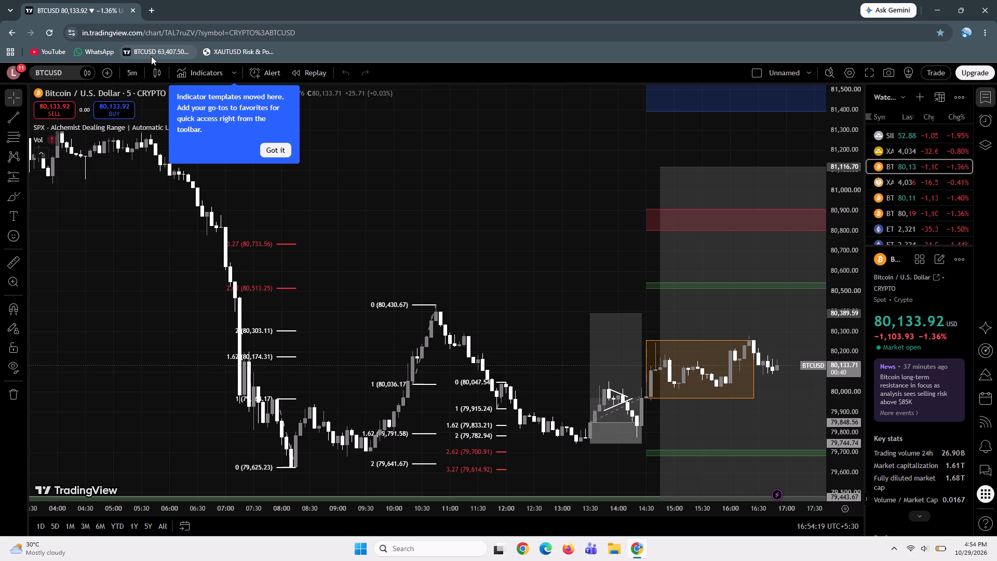
Extend the long position drawing that starts at 13:30 so it runs to 17:20 on 29 Oct.
{"action": "left_click_drag", "start_coordinate": [507, 232], "coordinate": [360, 216]}
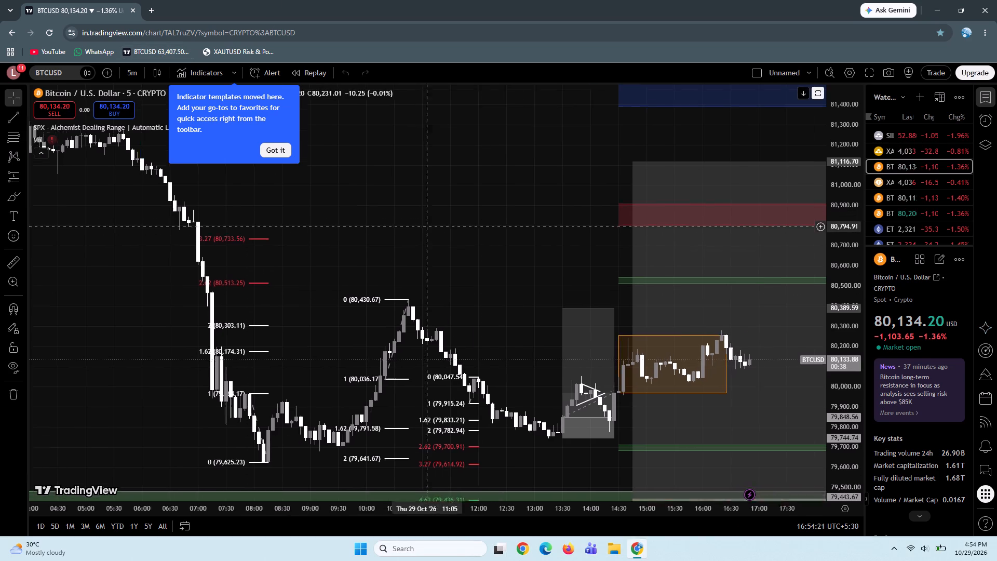
{"action": "left_click_drag", "start_coordinate": [360, 216], "coordinate": [184, 207]}
{"action": "left_click_drag", "start_coordinate": [369, 401], "coordinate": [531, 389]}
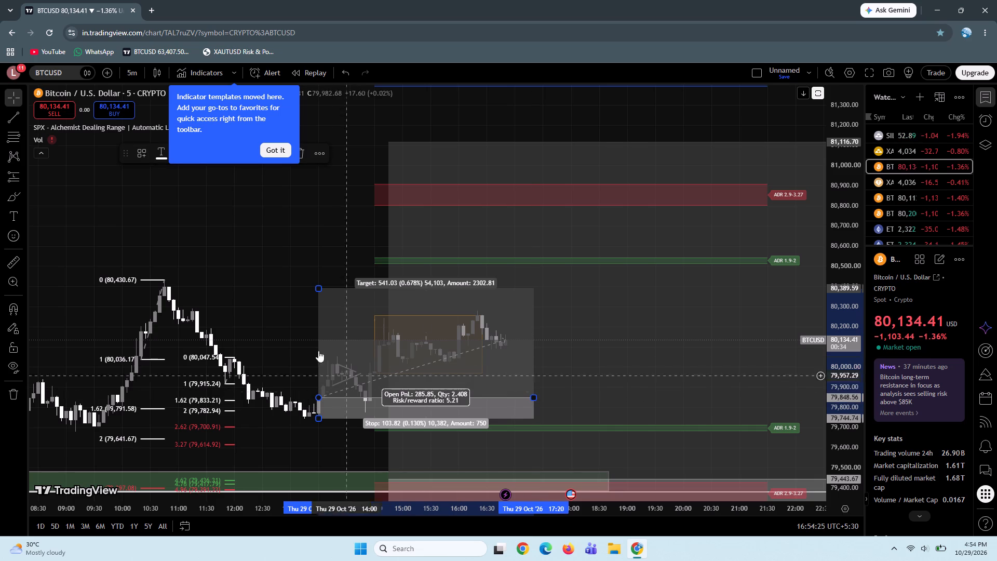
{"action": "left_click", "coordinate": [276, 325]}
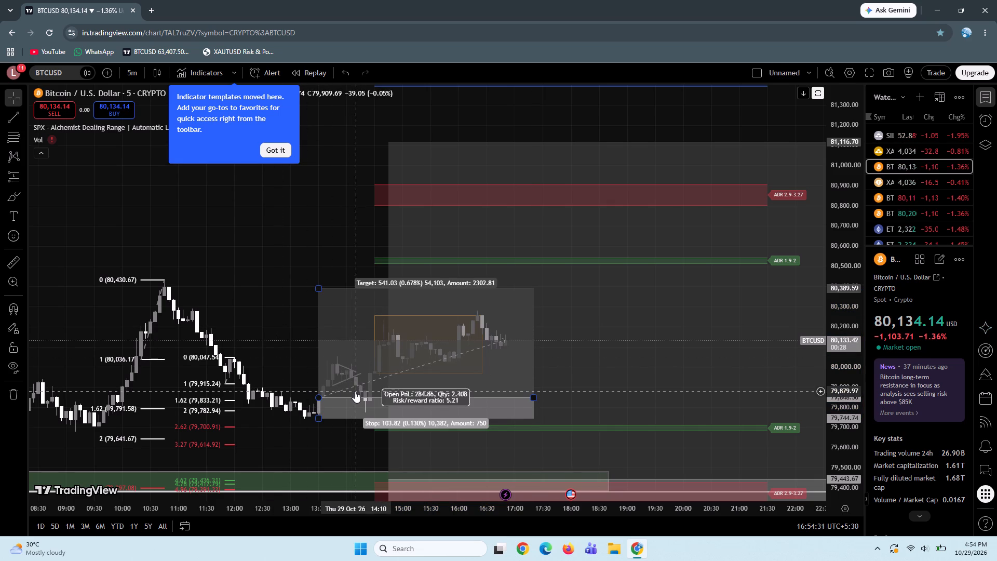
Lower the stop of the 13:30 long position to about 79,738.
{"action": "left_click_drag", "start_coordinate": [269, 269], "coordinate": [249, 209]}
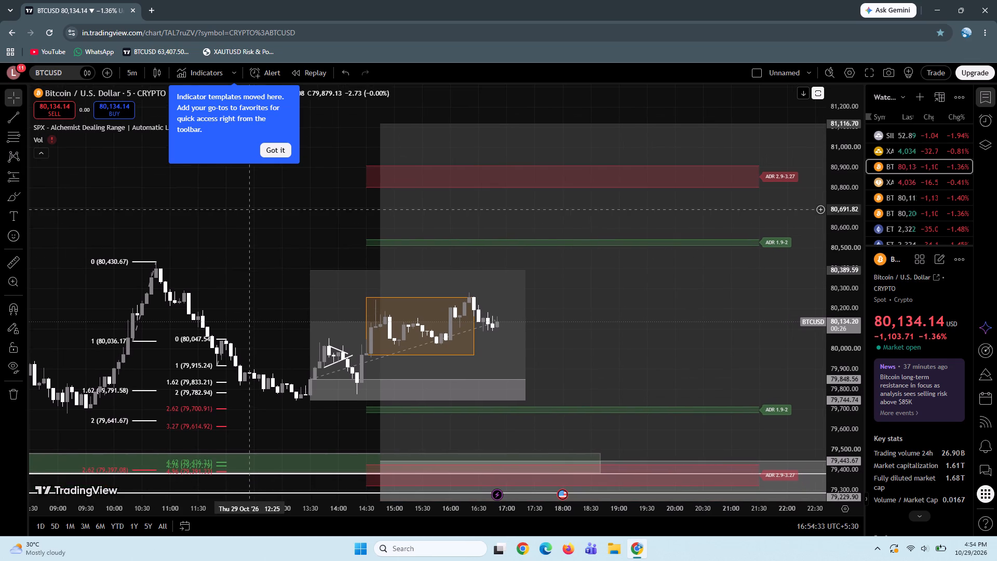
{"action": "left_click_drag", "start_coordinate": [261, 255], "coordinate": [271, 200]}
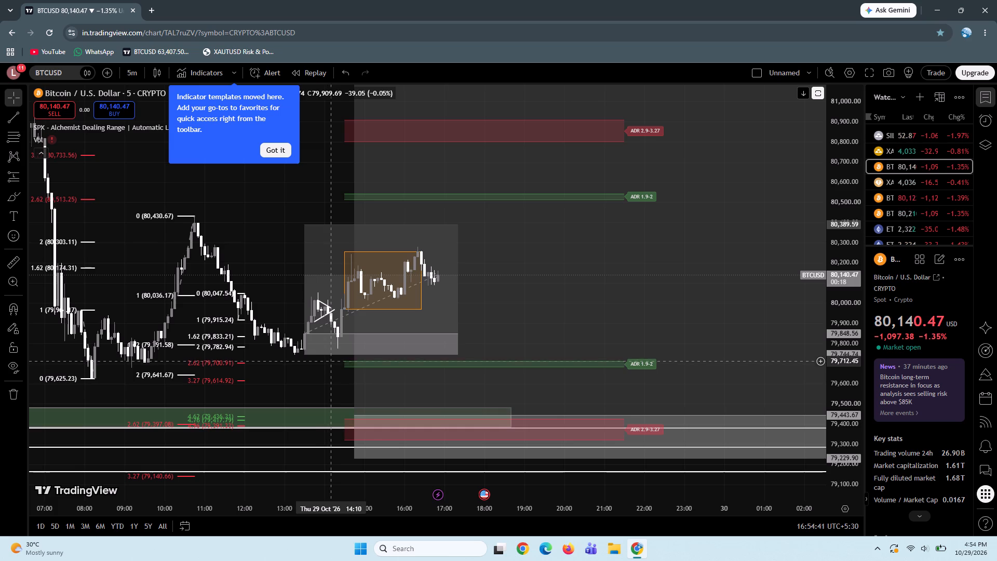
{"action": "left_click_drag", "start_coordinate": [308, 384], "coordinate": [327, 336]}
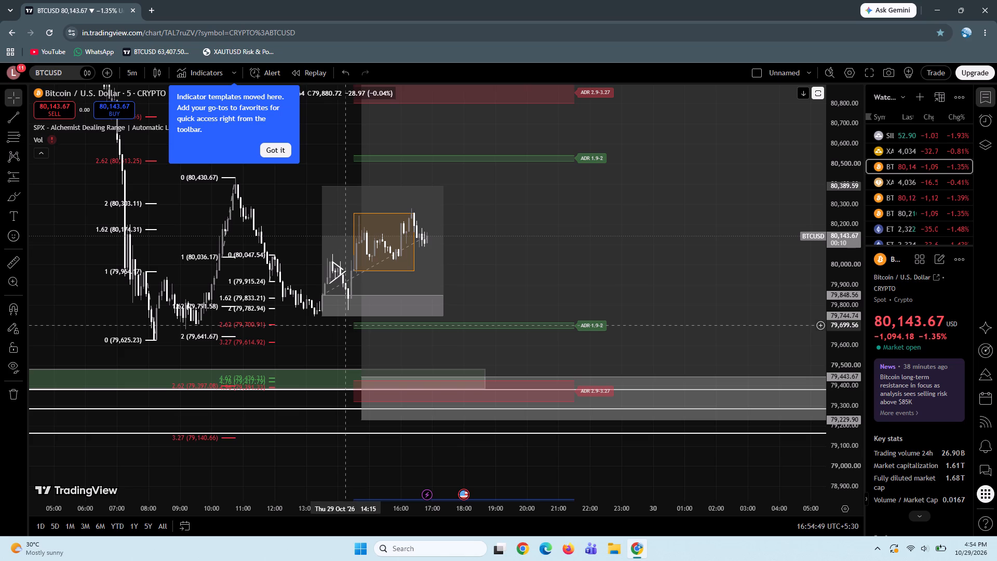
{"action": "left_click", "coordinate": [273, 259]}
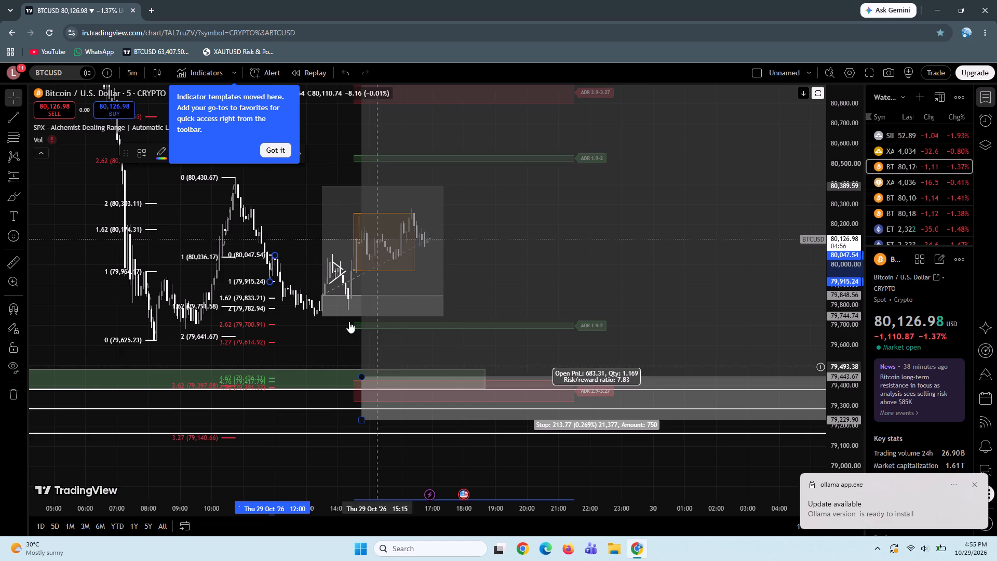
{"action": "left_click_drag", "start_coordinate": [322, 315], "coordinate": [319, 316]}
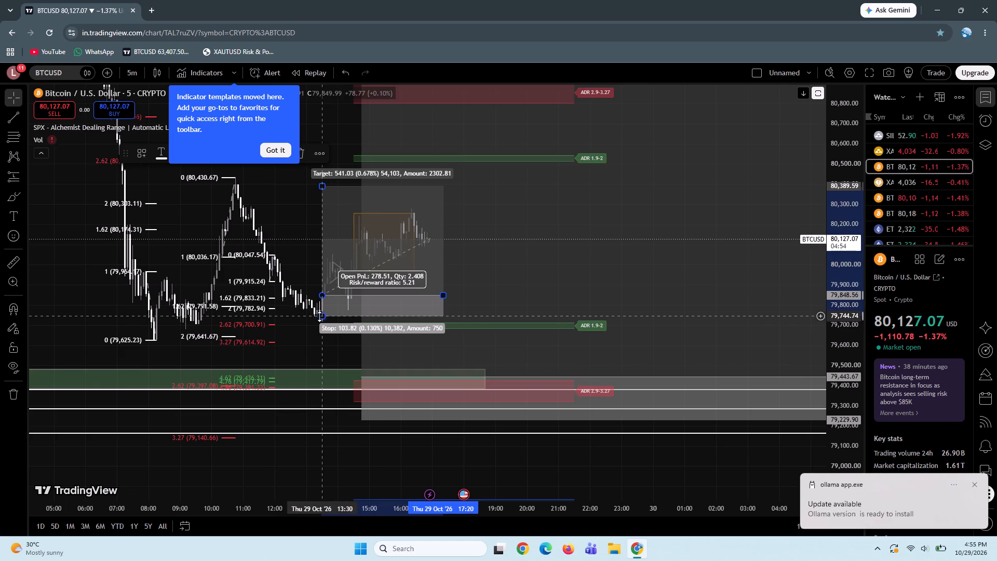
{"action": "left_click_drag", "start_coordinate": [319, 316], "coordinate": [303, 317]}
{"action": "left_click", "coordinate": [305, 255]}
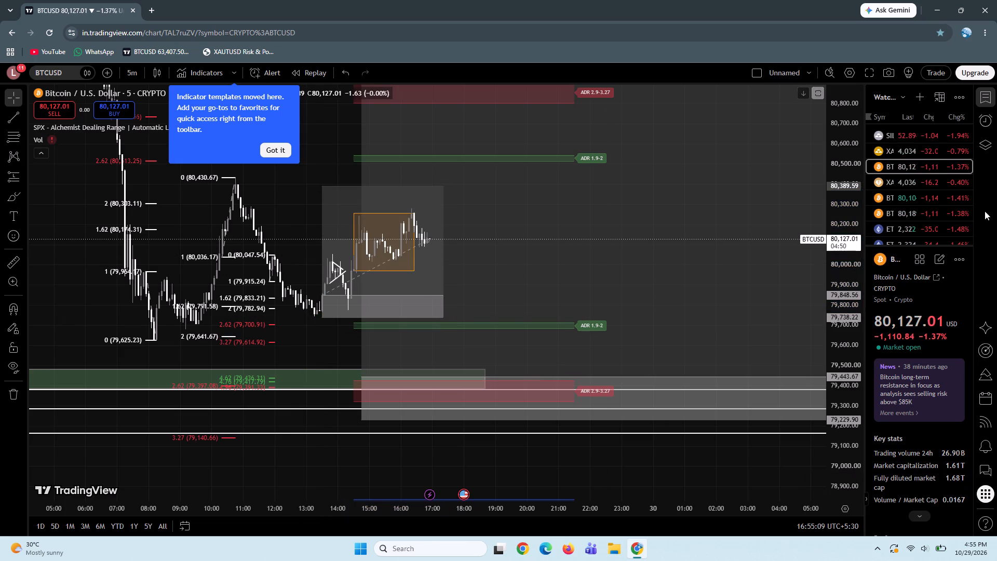
Open the BTCUSD.P perpetual futures chart from the watchlist and dismiss the advertisement.
{"action": "left_click", "coordinate": [903, 211]}
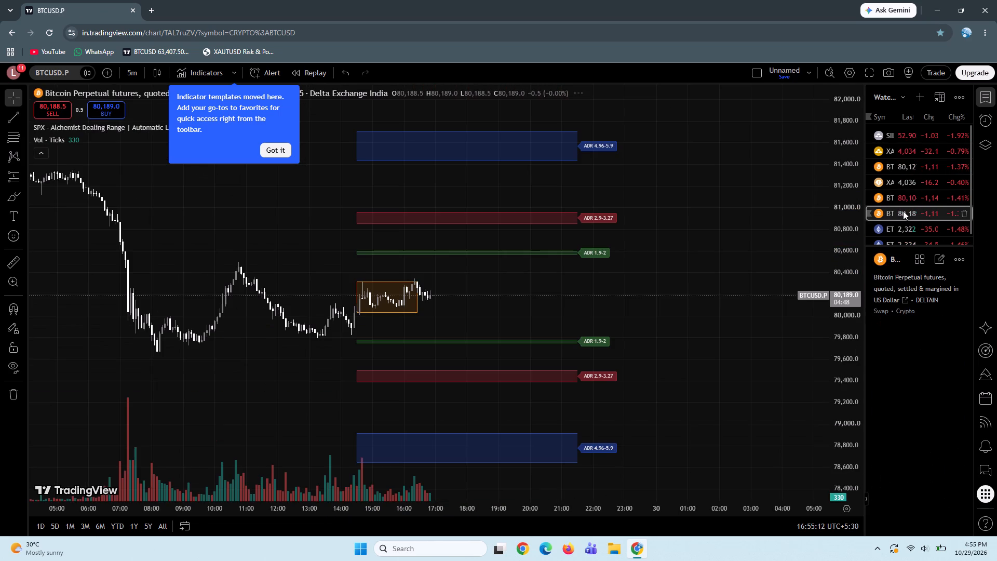
{"action": "left_click_drag", "start_coordinate": [841, 392], "coordinate": [827, 47]}
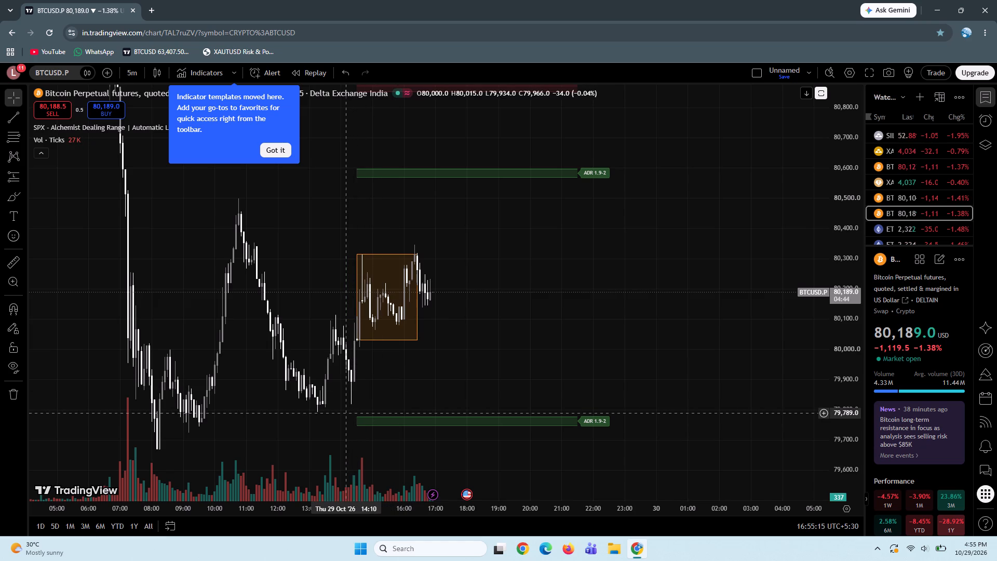
{"action": "left_click_drag", "start_coordinate": [347, 413], "coordinate": [399, 420]}
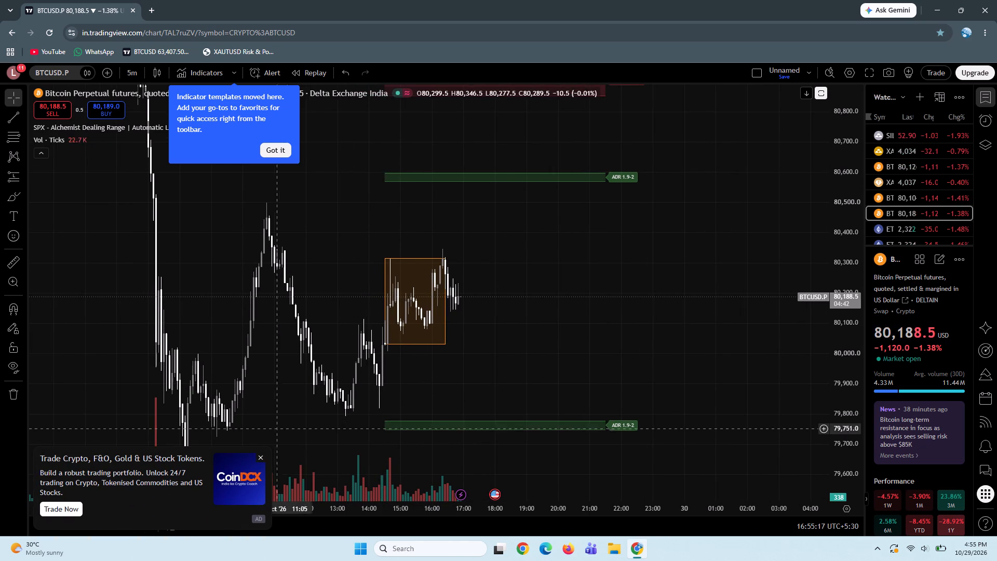
{"action": "left_click", "coordinate": [261, 457]}
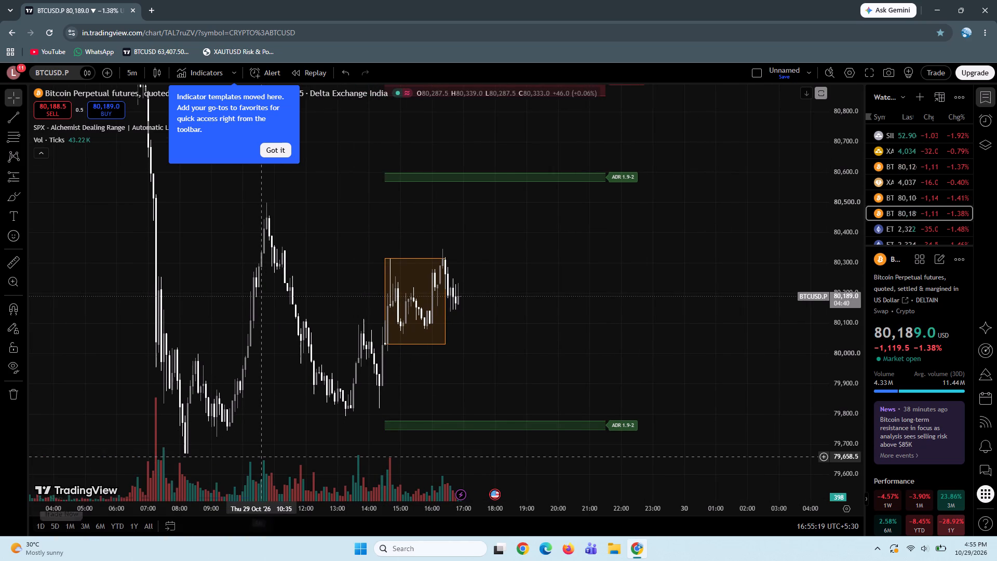
Place a long position on the 13:30 candle with entry at 79,901 and stop at about 79,787.
{"action": "left_click", "coordinate": [8, 177]}
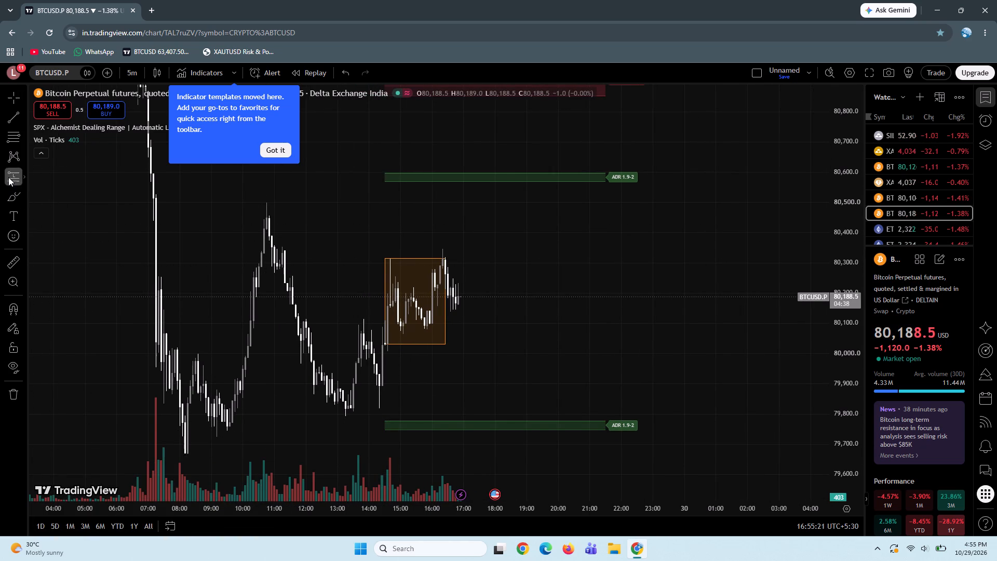
{"action": "left_click", "coordinate": [353, 384], "text": "ctrl"}
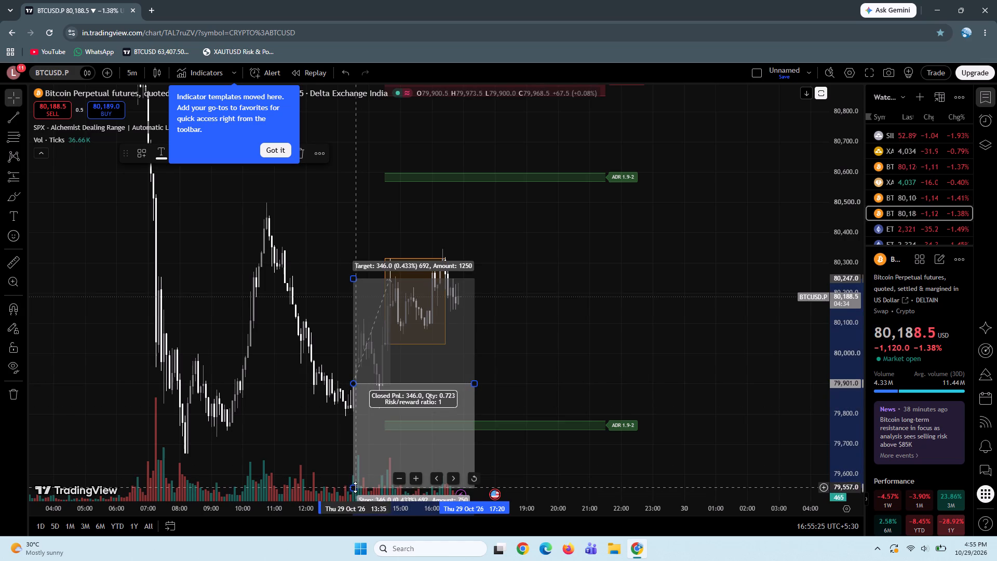
{"action": "left_click_drag", "start_coordinate": [353, 487], "coordinate": [400, 419]}
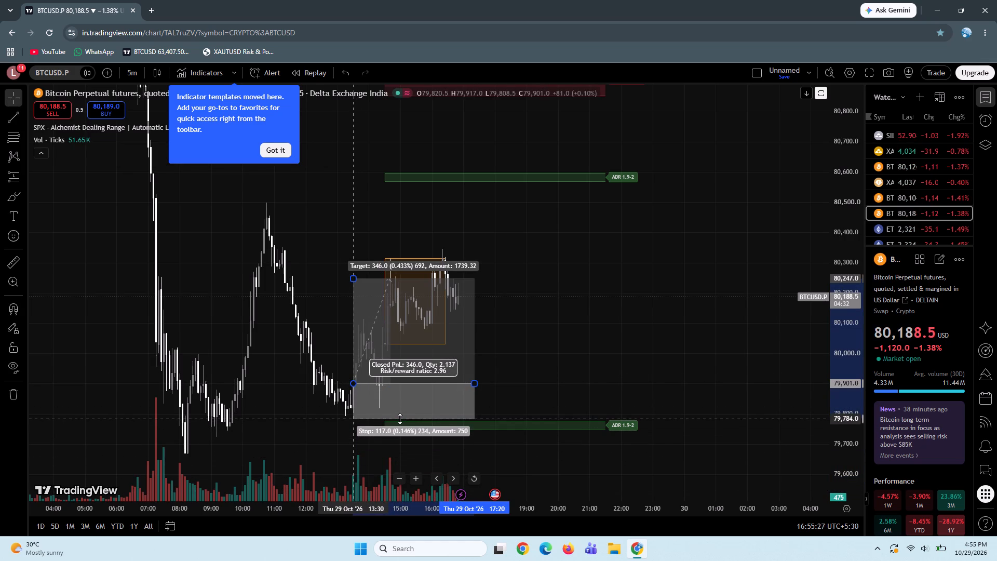
{"action": "left_click_drag", "start_coordinate": [400, 419], "coordinate": [395, 418]}
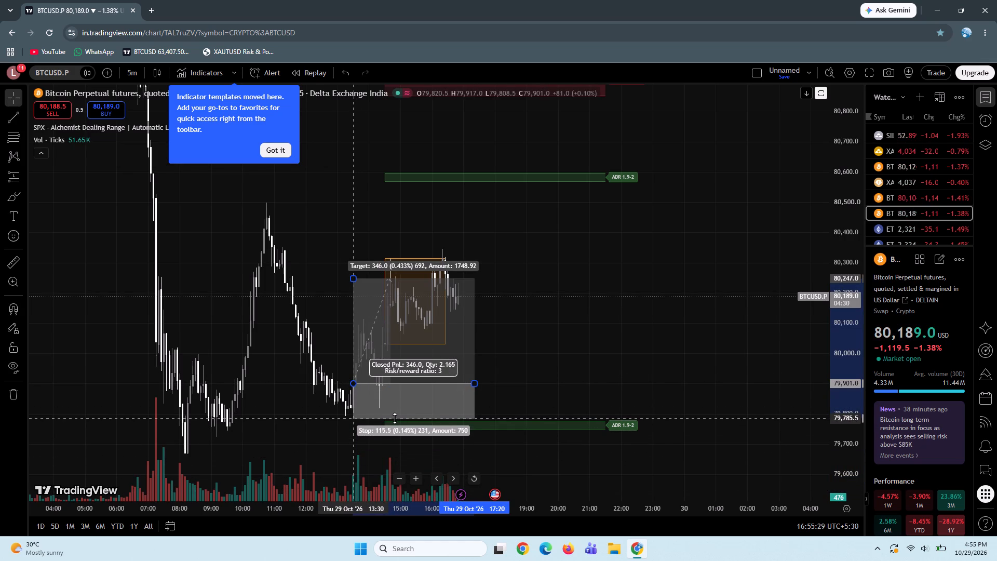
{"action": "left_click_drag", "start_coordinate": [395, 418], "coordinate": [389, 418]}
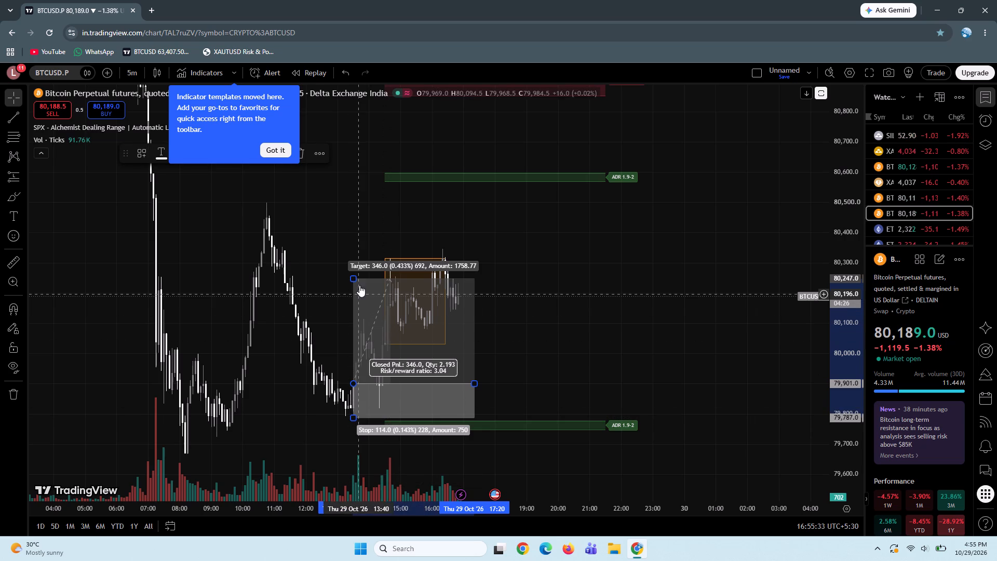
Raise the target of the BTCUSD.P long position to about 80,486.5.
{"action": "left_click_drag", "start_coordinate": [355, 282], "coordinate": [385, 209]}
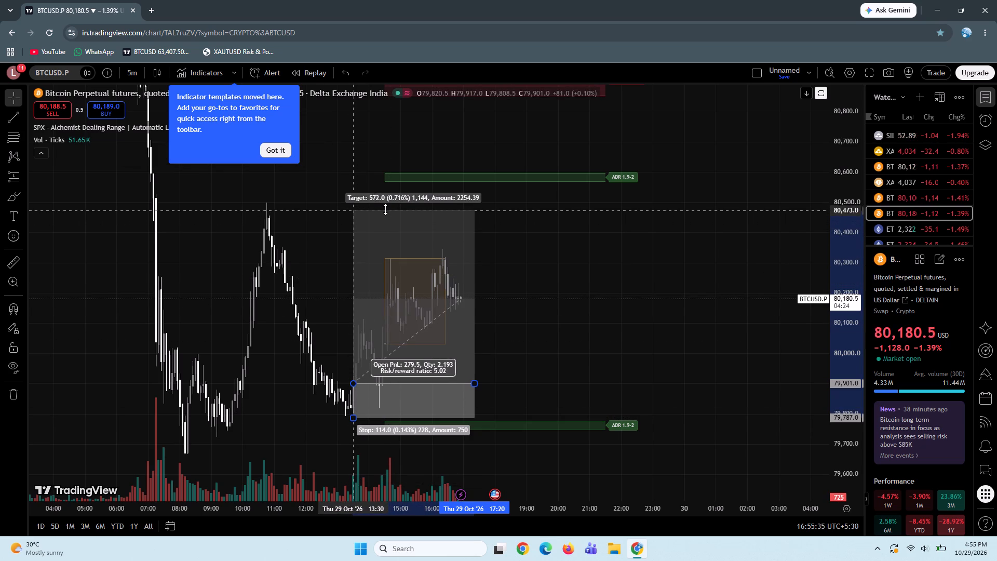
{"action": "left_click_drag", "start_coordinate": [385, 209], "coordinate": [387, 218]}
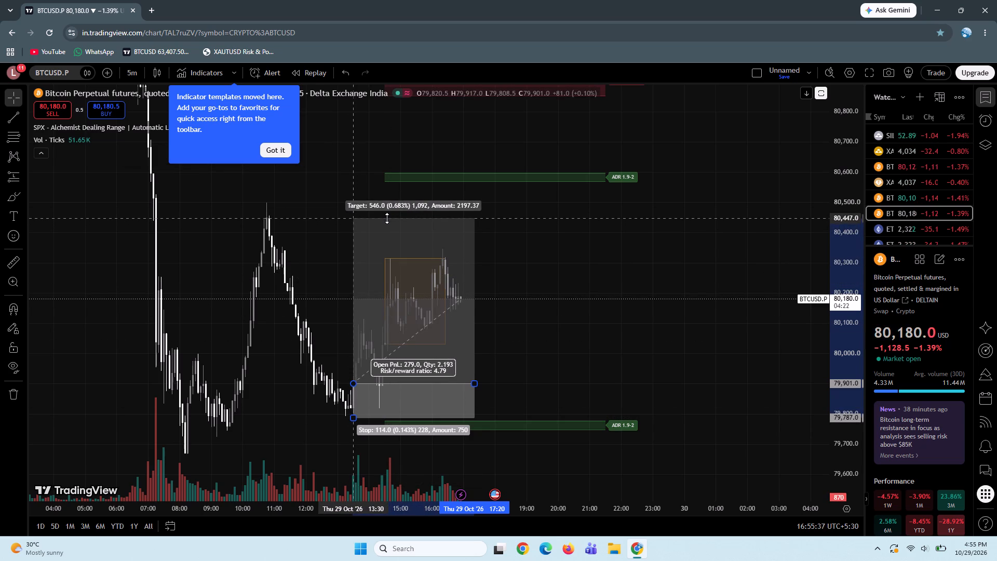
{"action": "left_click_drag", "start_coordinate": [387, 218], "coordinate": [400, 206]}
{"action": "left_click", "coordinate": [615, 291]}
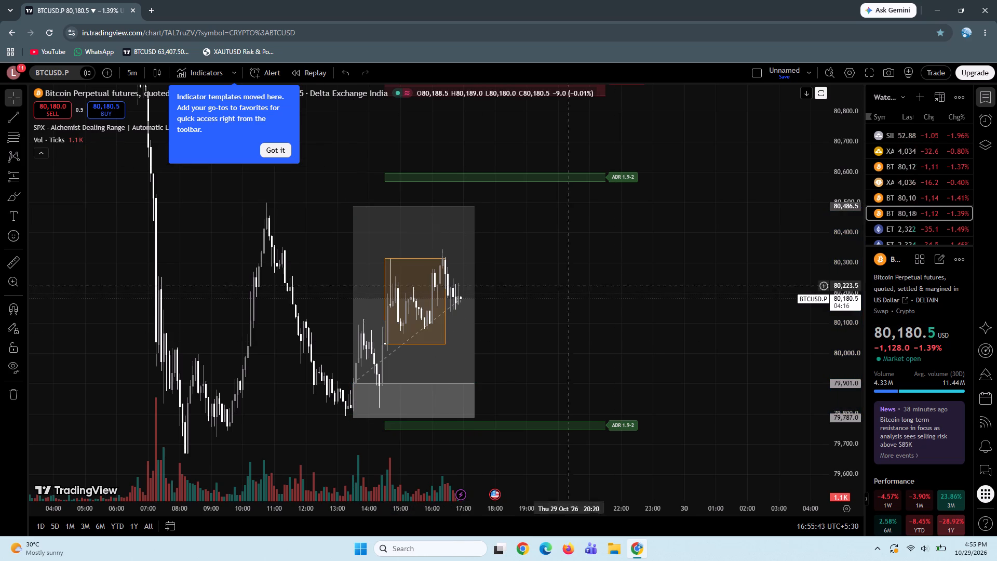
Return to the BTCUSD chart from the watchlist to view its marked setup.
{"action": "left_click", "coordinate": [906, 170]}
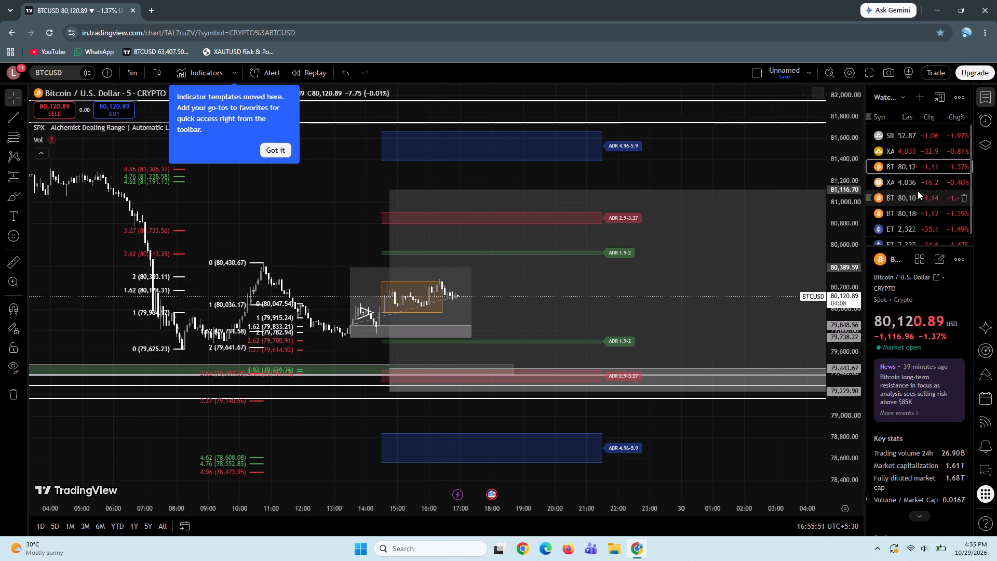
{"action": "scroll", "coordinate": [901, 227], "scroll_direction": "right", "scroll_amount": 1}
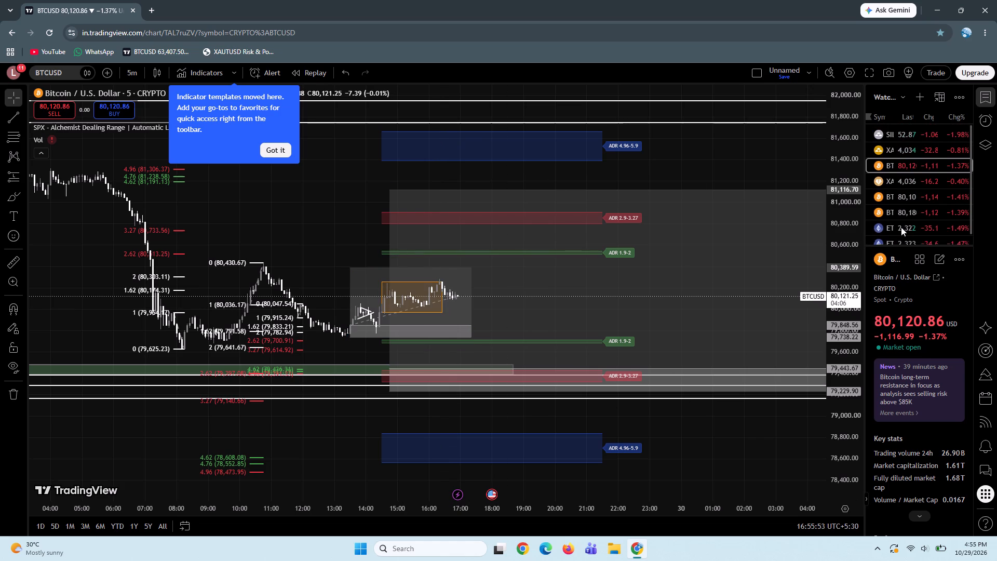
{"action": "scroll", "coordinate": [901, 227], "scroll_direction": "right", "scroll_amount": 1}
Open the XAUUSD gold spot chart from the watchlist and bring the price action around the 14:20 low into close view.
{"action": "left_click", "coordinate": [898, 149]}
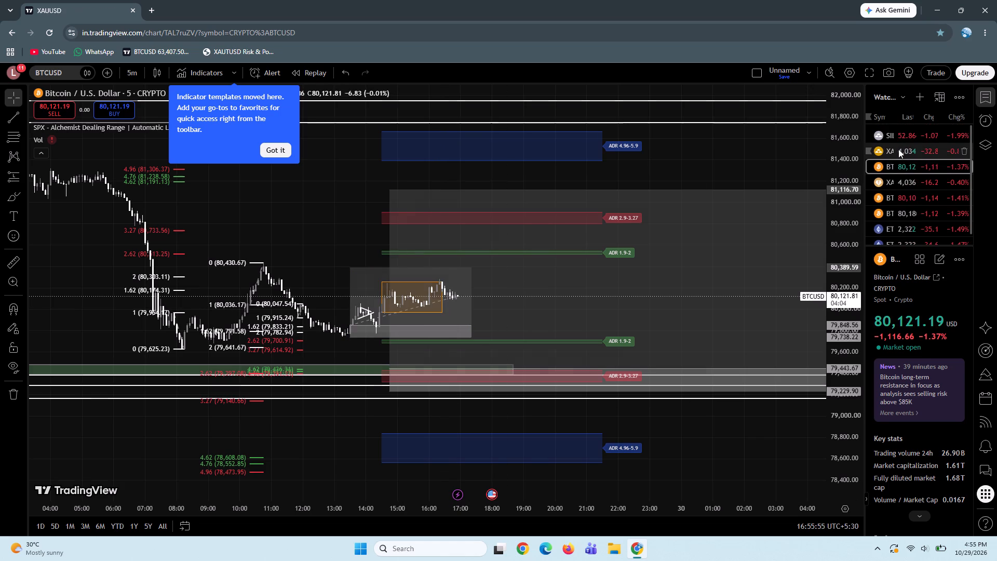
{"action": "left_click_drag", "start_coordinate": [564, 286], "coordinate": [609, 311]}
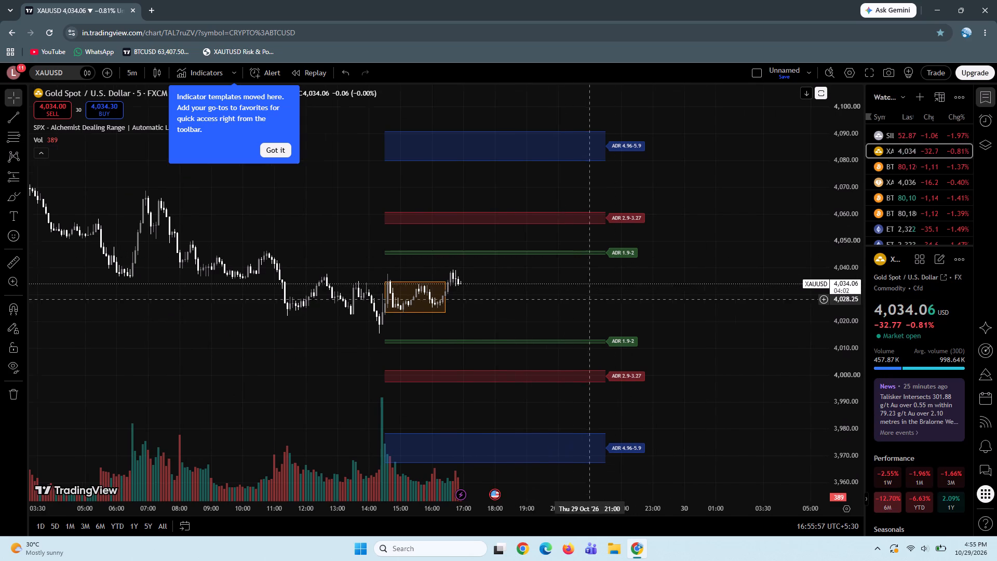
{"action": "left_click_drag", "start_coordinate": [609, 311], "coordinate": [622, 315]}
{"action": "scroll", "coordinate": [622, 315], "scroll_direction": "up", "scroll_amount": 1}
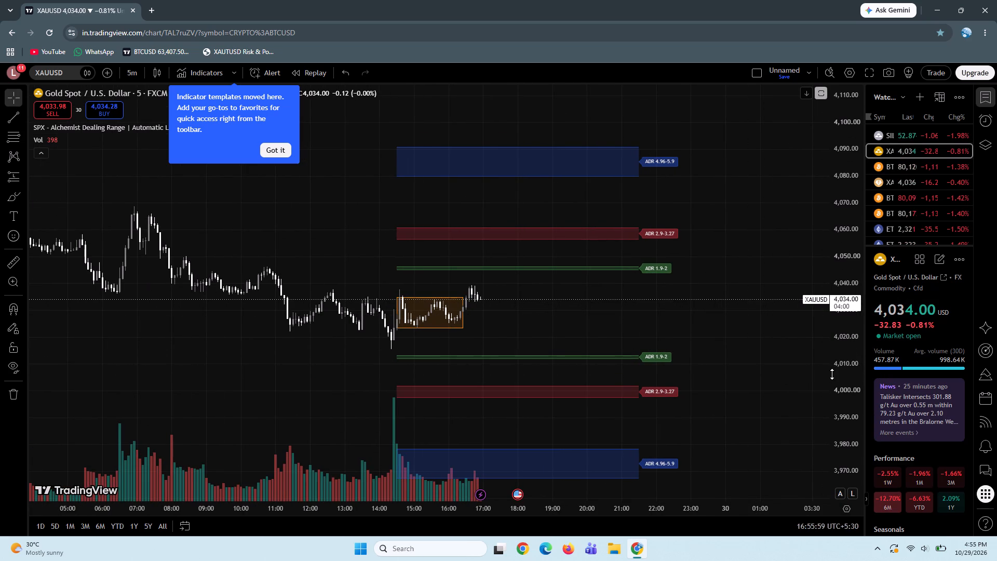
{"action": "left_click_drag", "start_coordinate": [848, 414], "coordinate": [827, 2]}
{"action": "left_click_drag", "start_coordinate": [497, 433], "coordinate": [585, 261]}
{"action": "scroll", "coordinate": [585, 261], "scroll_direction": "up", "scroll_amount": 1}
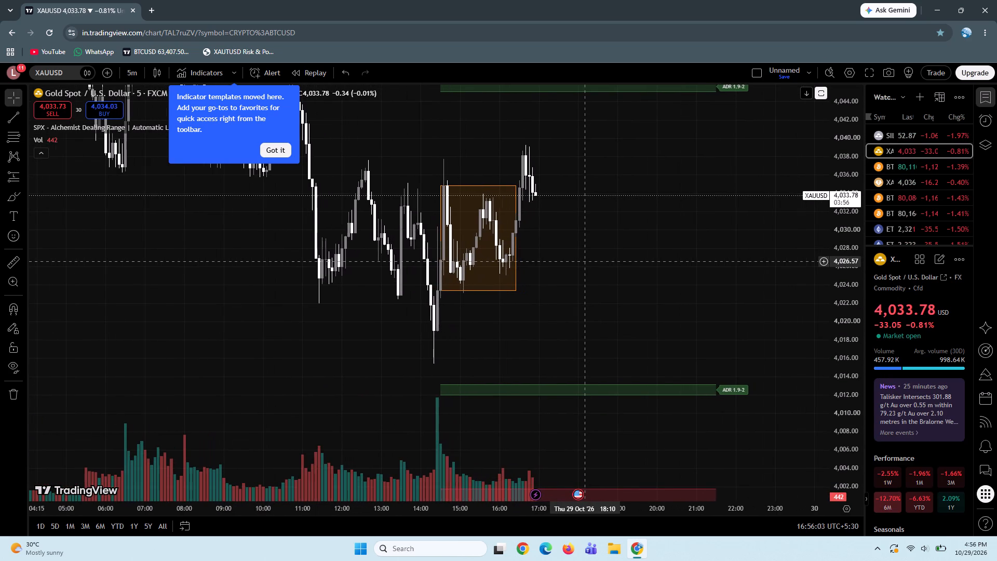
{"action": "left_click_drag", "start_coordinate": [494, 334], "coordinate": [573, 338]}
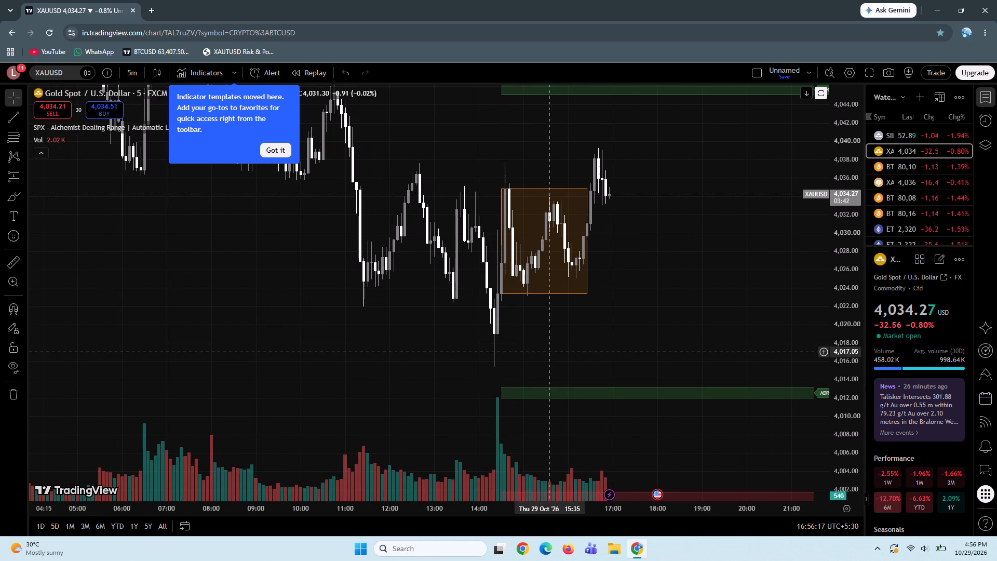
{"action": "left_click_drag", "start_coordinate": [548, 352], "coordinate": [540, 310]}
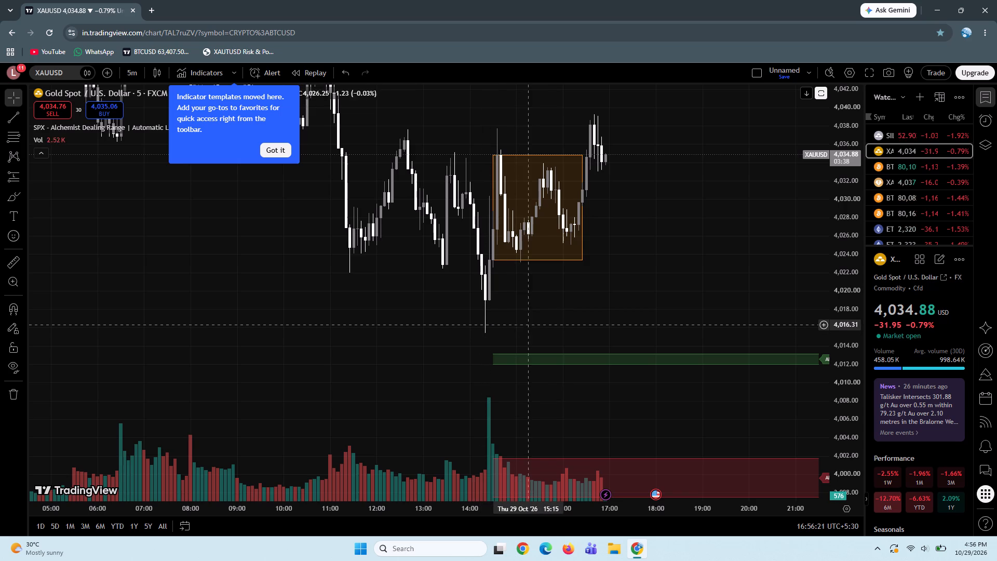
Place a long position on the 14:20 candle with entry at 4,016.20 and stop at about 4,013.08.
{"action": "left_click", "coordinate": [485, 326]}
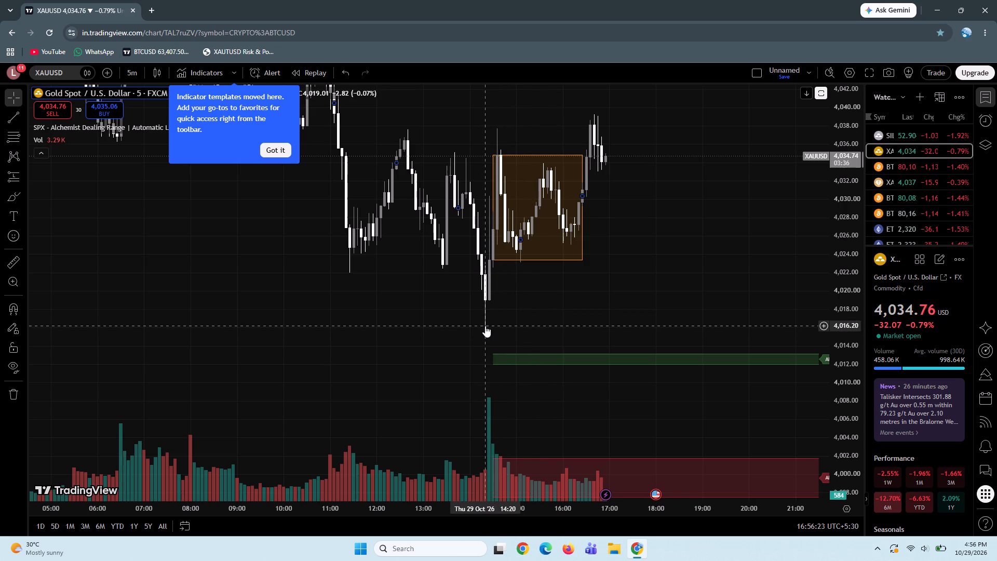
{"action": "left_click", "coordinate": [12, 171]}
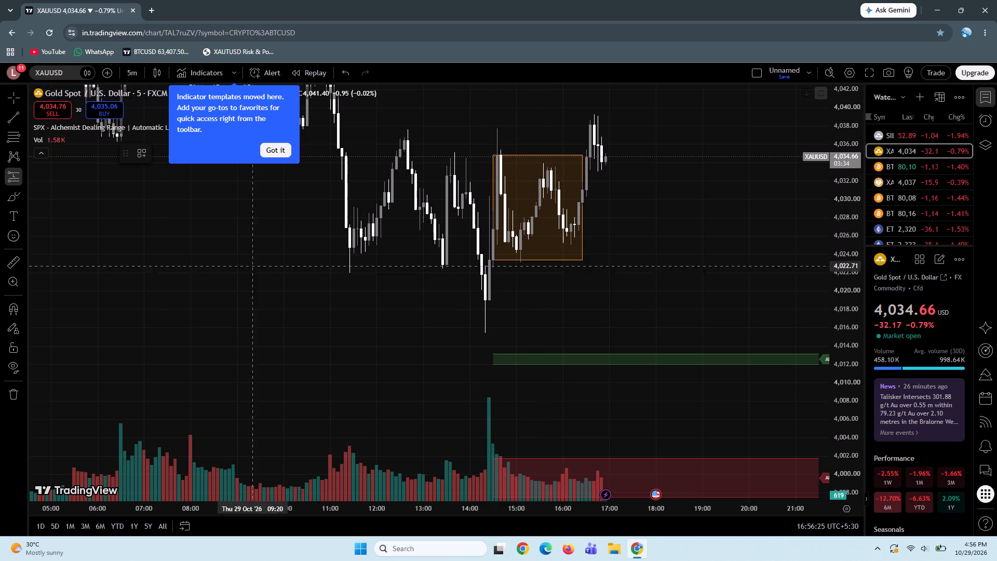
{"action": "left_click", "coordinate": [488, 326]}
{"action": "left_click_drag", "start_coordinate": [490, 326], "coordinate": [484, 326]}
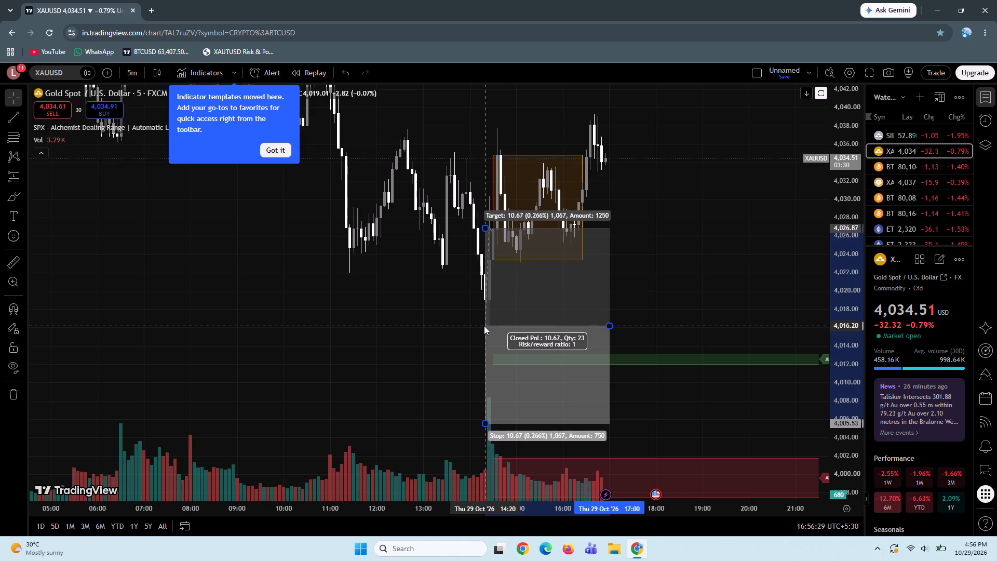
{"action": "left_click_drag", "start_coordinate": [484, 326], "coordinate": [484, 326]}
{"action": "left_click_drag", "start_coordinate": [484, 424], "coordinate": [503, 354]}
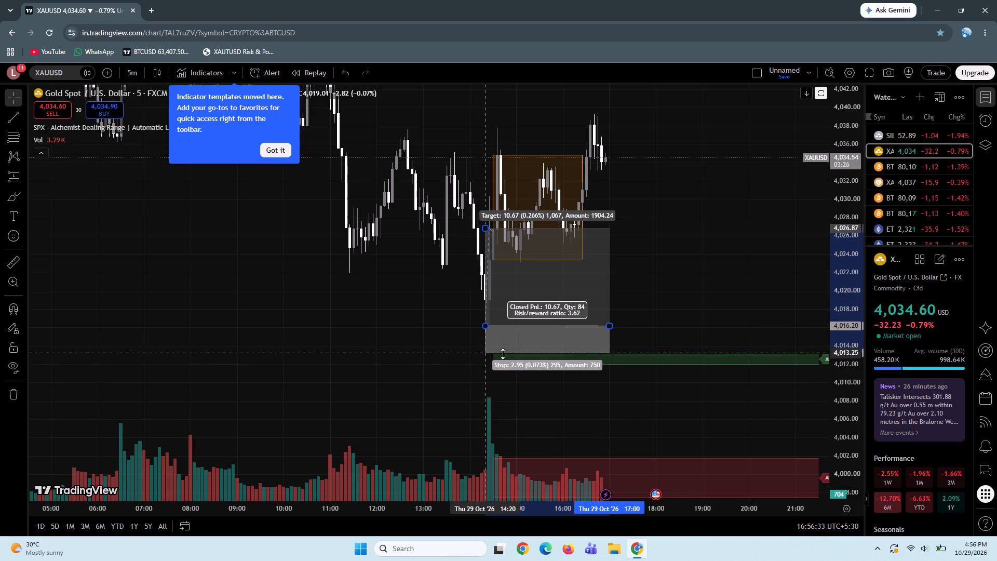
{"action": "left_click_drag", "start_coordinate": [503, 354], "coordinate": [503, 354]}
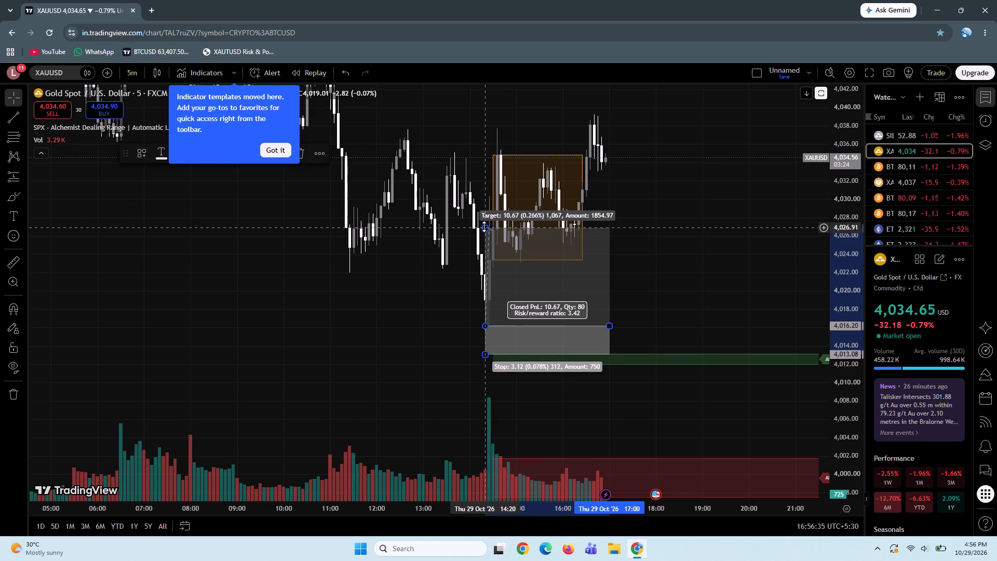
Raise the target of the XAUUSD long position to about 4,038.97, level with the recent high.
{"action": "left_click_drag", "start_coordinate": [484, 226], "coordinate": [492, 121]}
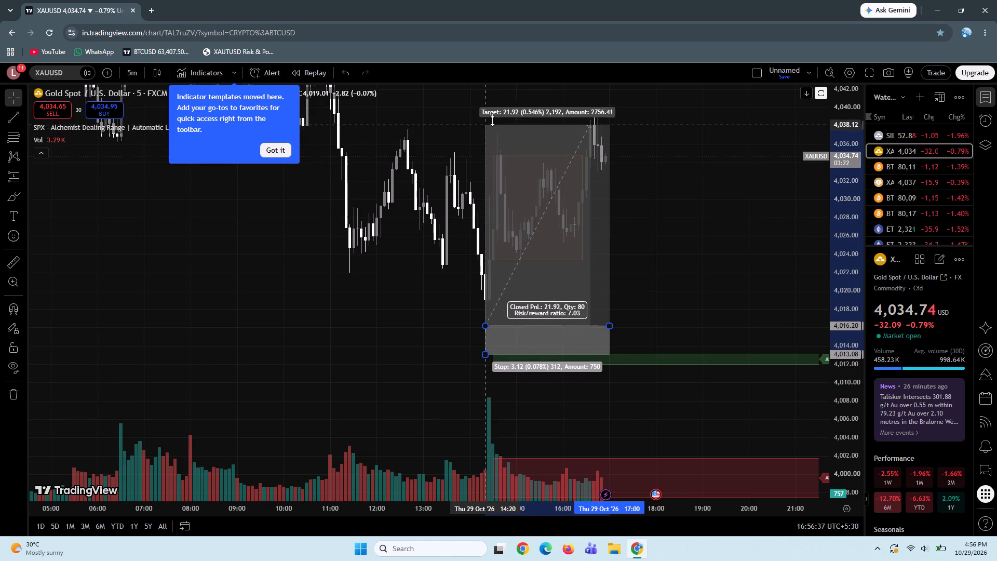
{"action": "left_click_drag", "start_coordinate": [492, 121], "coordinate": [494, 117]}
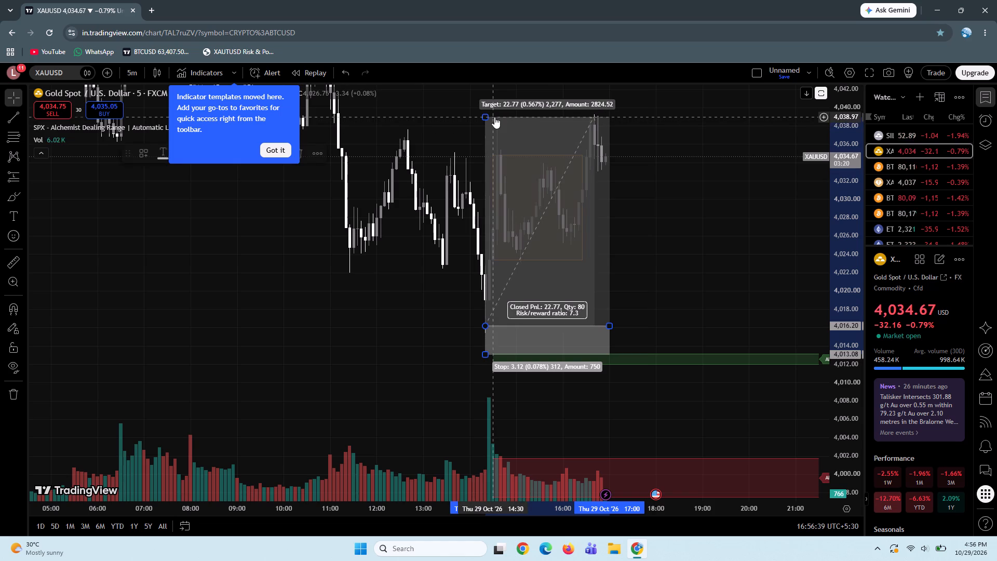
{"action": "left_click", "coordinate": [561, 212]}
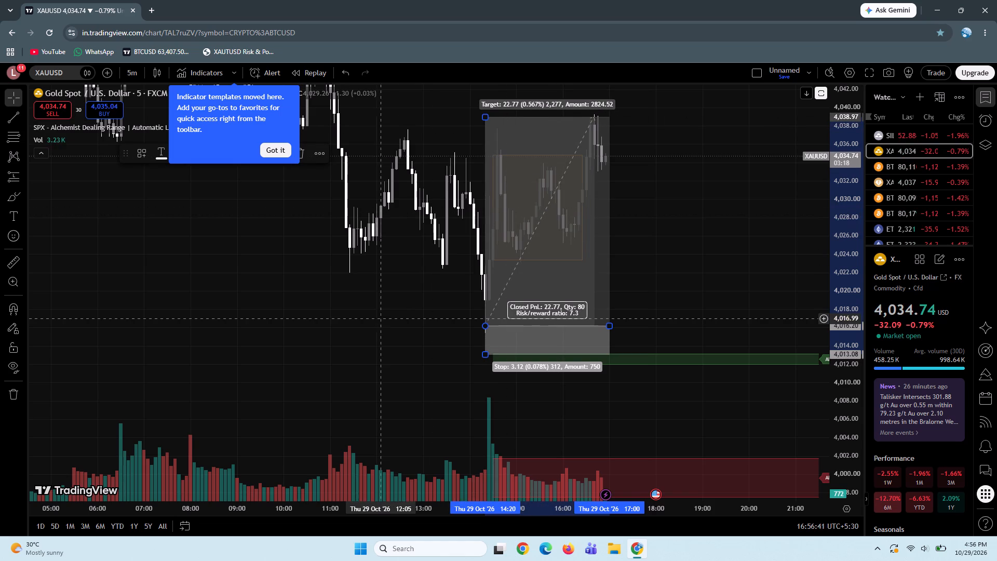
Dismiss the indicator templates tip and change the long position's target colour to a medium grey.
{"action": "left_click_drag", "start_coordinate": [378, 318], "coordinate": [231, 401]}
{"action": "left_click", "coordinate": [413, 360]}
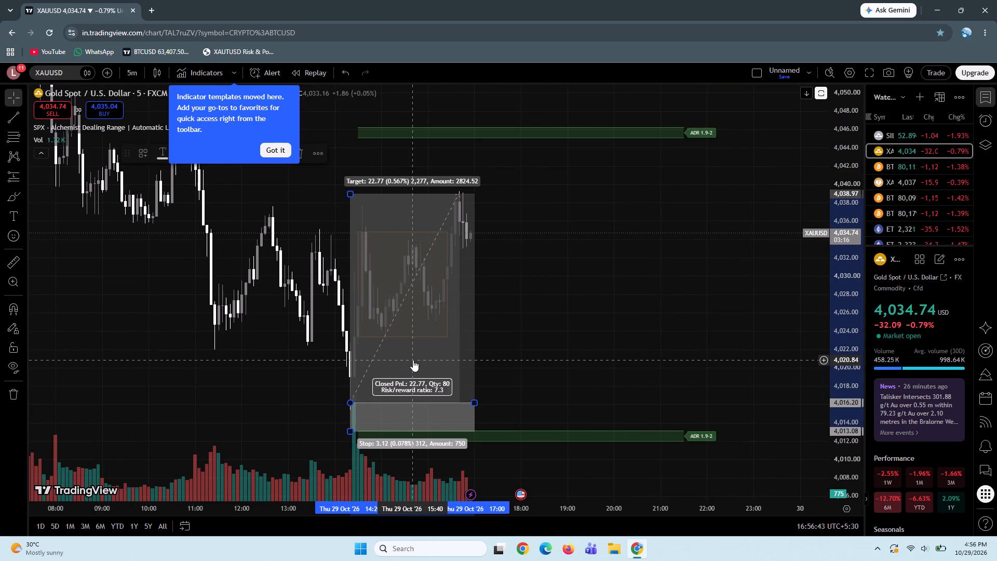
{"action": "left_click", "coordinate": [273, 146]}
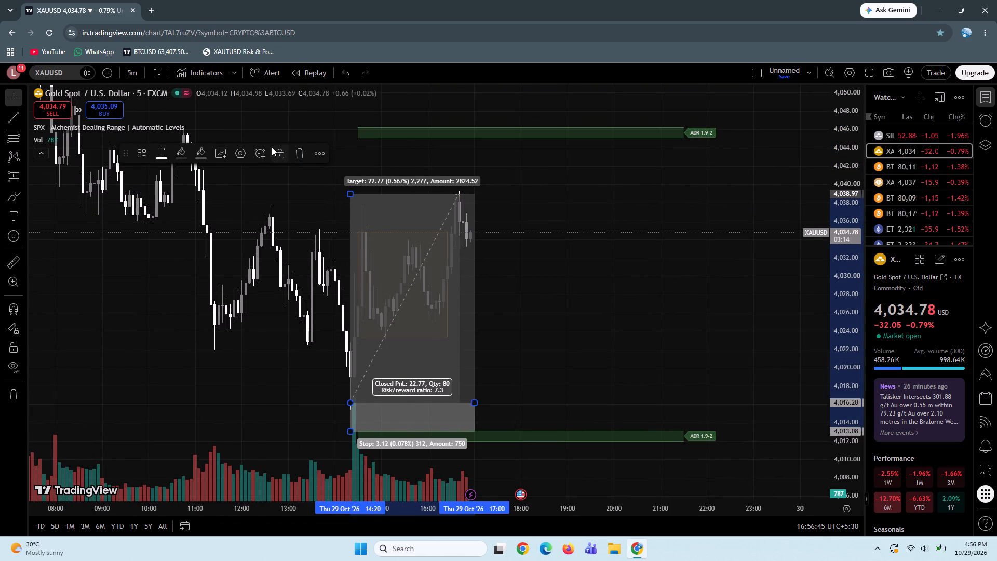
{"action": "left_click", "coordinate": [242, 151]}
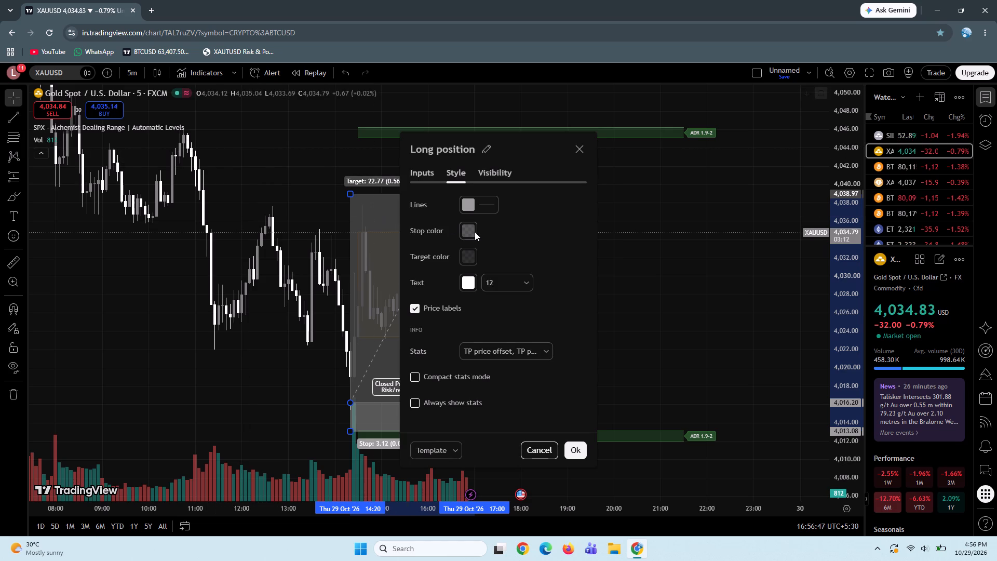
{"action": "left_click", "coordinate": [476, 232]}
{"action": "left_click", "coordinate": [504, 222]}
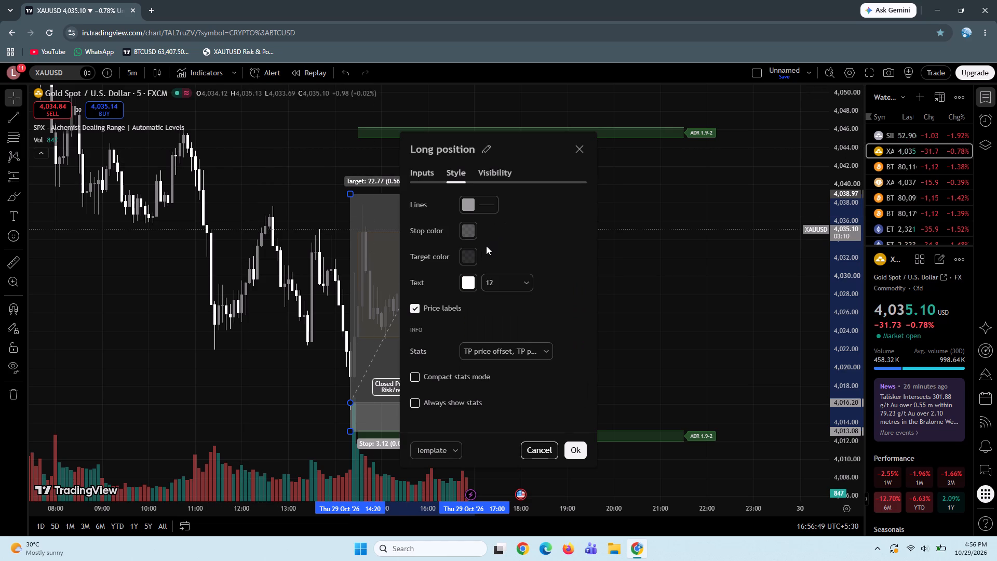
{"action": "left_click", "coordinate": [469, 259]}
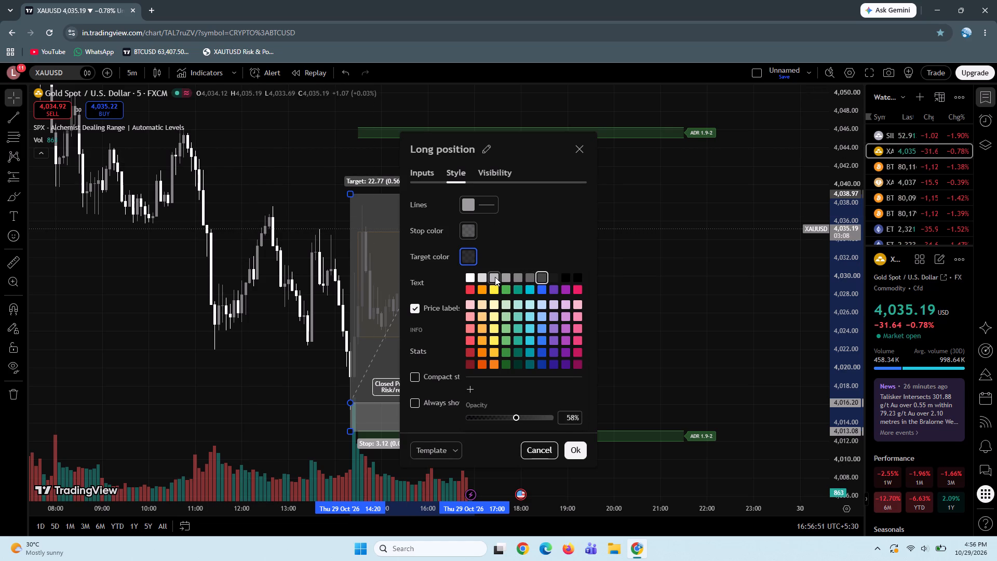
{"action": "left_click", "coordinate": [495, 277]}
{"action": "left_click", "coordinate": [516, 278]}
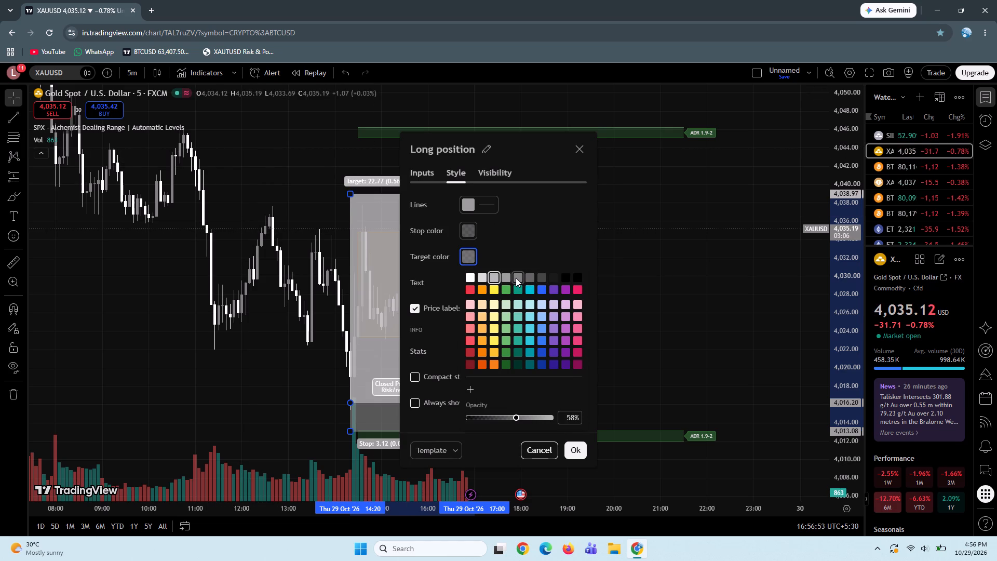
{"action": "left_click", "coordinate": [574, 452]}
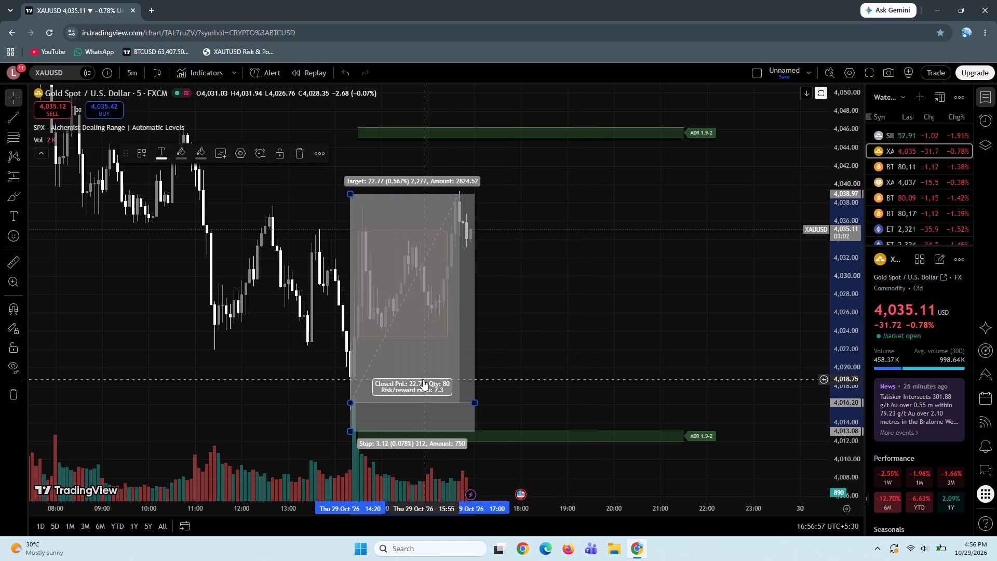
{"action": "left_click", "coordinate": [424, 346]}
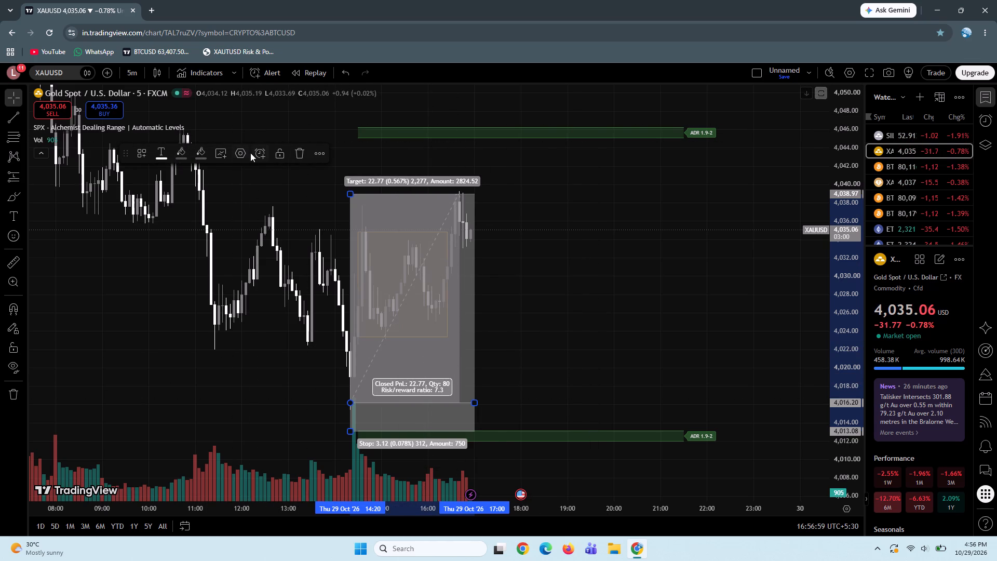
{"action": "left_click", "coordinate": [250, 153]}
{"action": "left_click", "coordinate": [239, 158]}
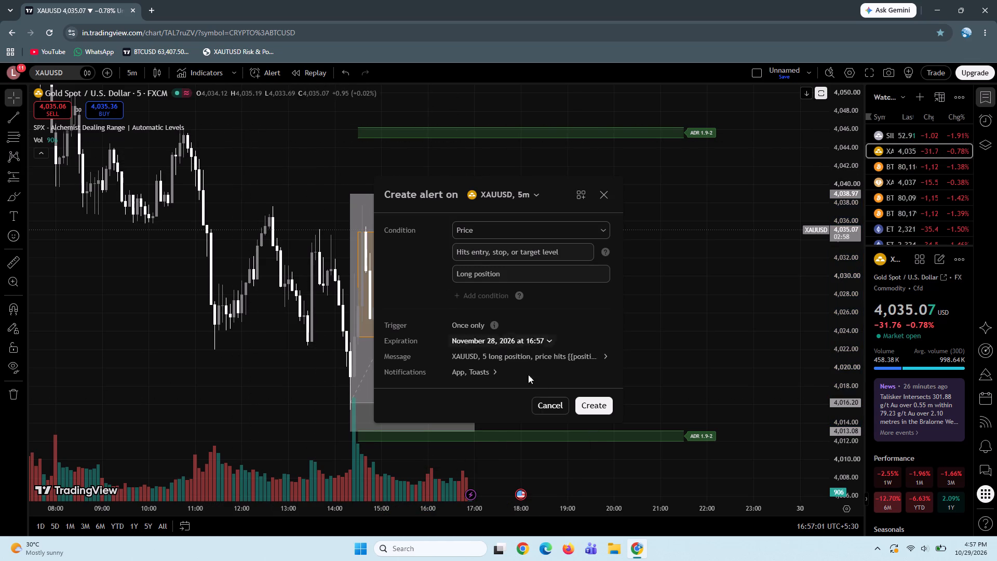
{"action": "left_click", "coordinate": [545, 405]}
Set the opacity of the XAUUSD long position's target colour to 32%.
{"action": "left_click", "coordinate": [442, 288]}
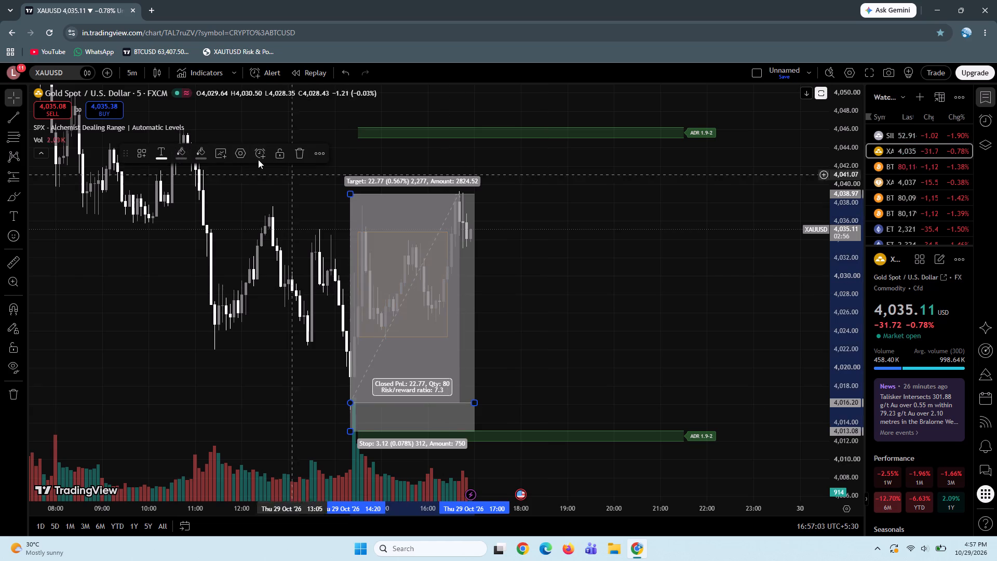
{"action": "left_click", "coordinate": [231, 154]}
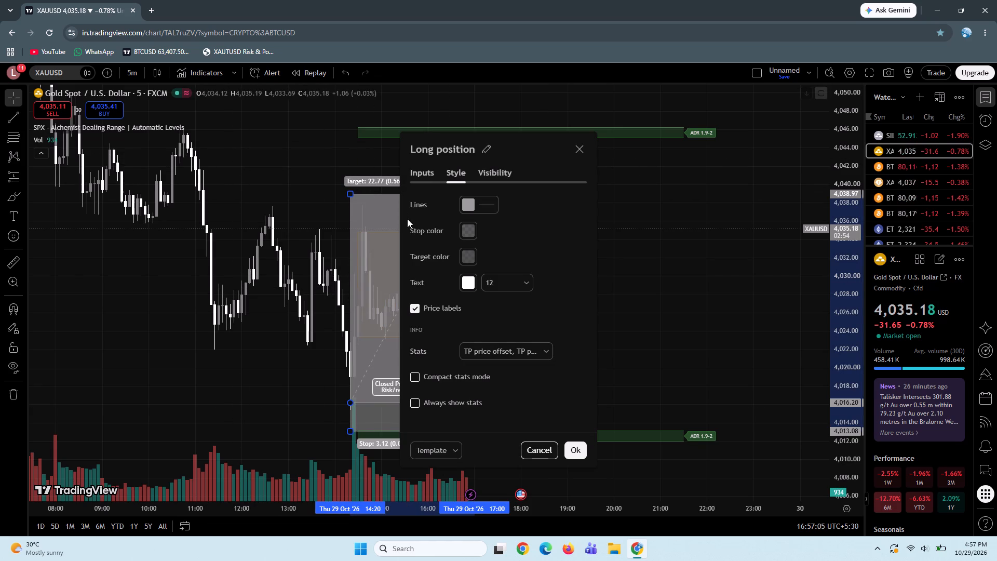
{"action": "left_click", "coordinate": [462, 255]}
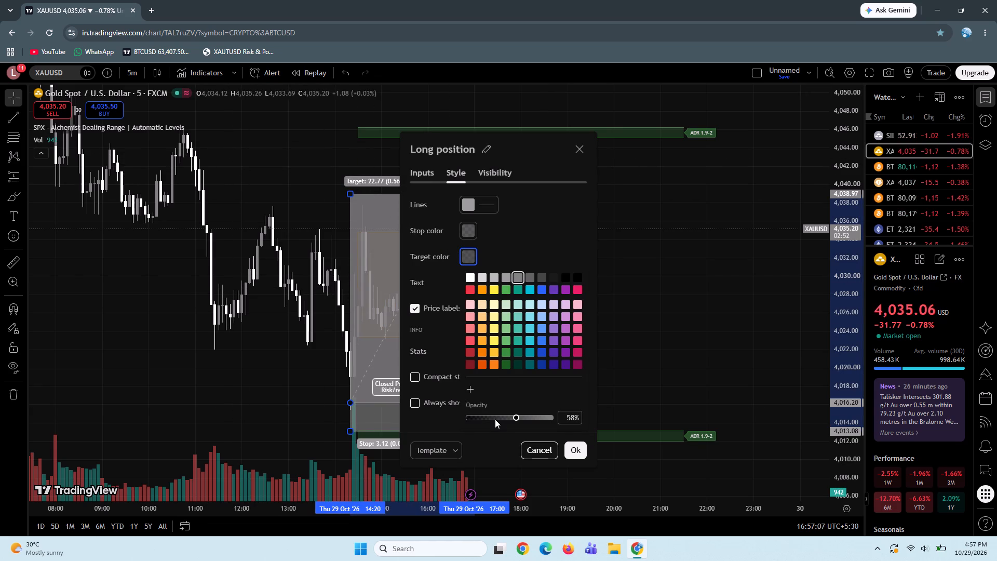
{"action": "double_click", "coordinate": [495, 419]}
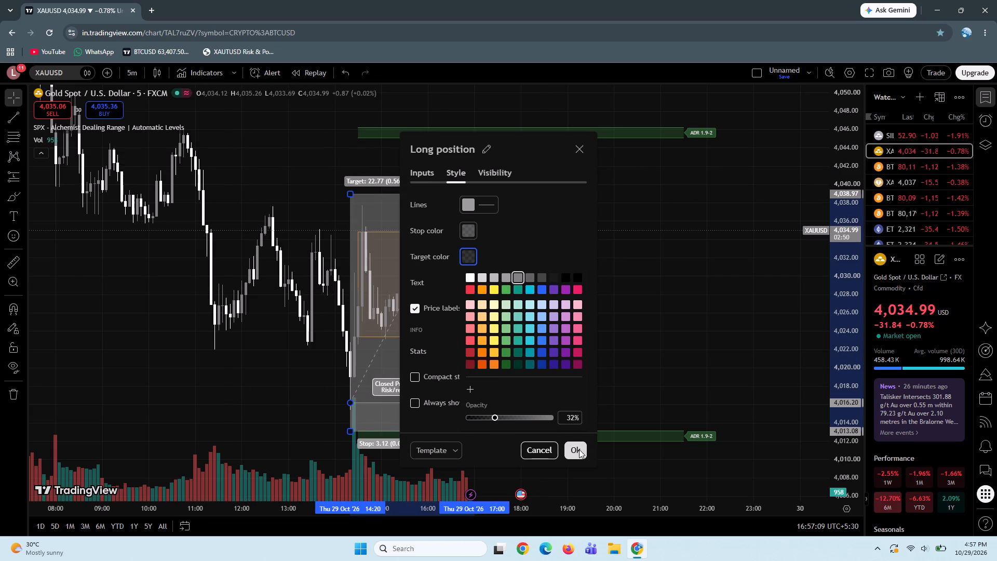
{"action": "left_click", "coordinate": [579, 449]}
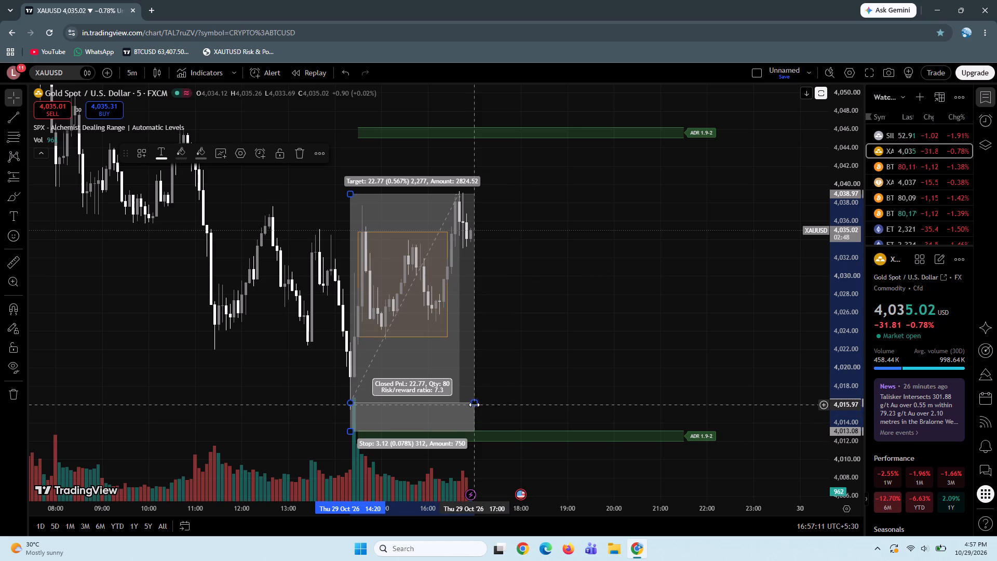
Extend the end of the XAUUSD long position to 18:20 on 29 October.
{"action": "left_click_drag", "start_coordinate": [474, 405], "coordinate": [536, 413]}
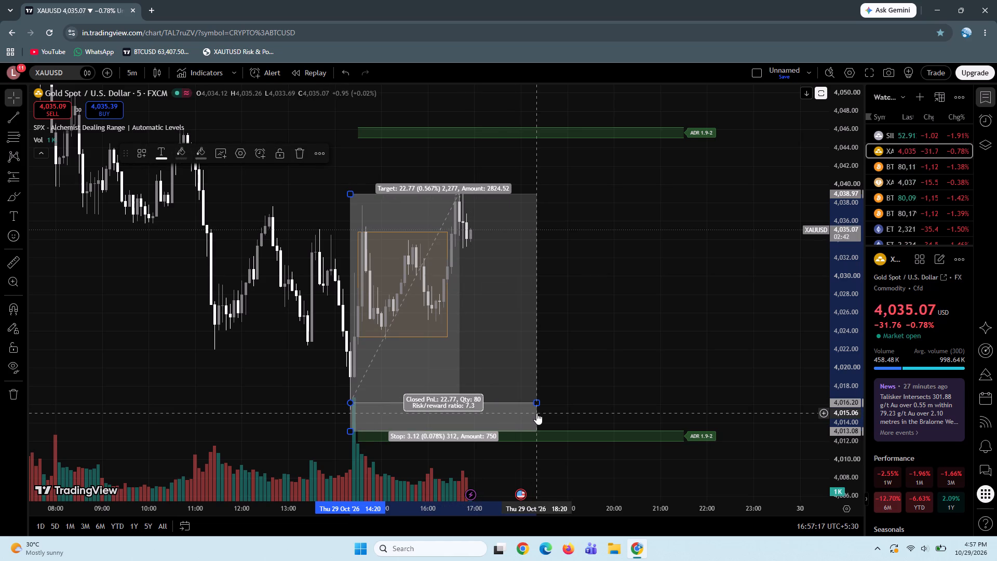
Raise the long position's target to about 4,056.53, at the lower edge of the upper ADR 2.9-3.27 zone.
{"action": "left_click_drag", "start_coordinate": [349, 193], "coordinate": [354, 186]}
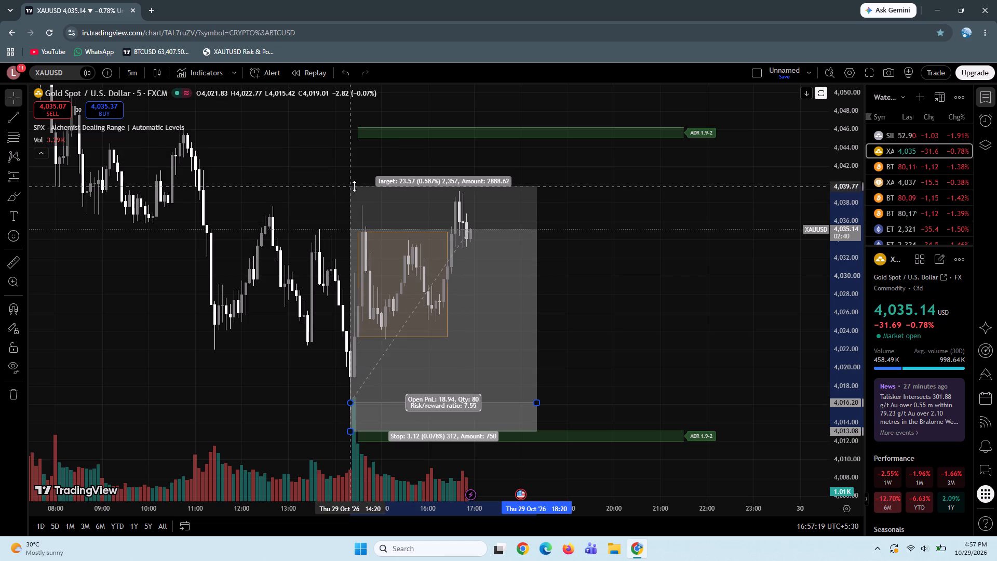
{"action": "left_click_drag", "start_coordinate": [354, 186], "coordinate": [371, 137]}
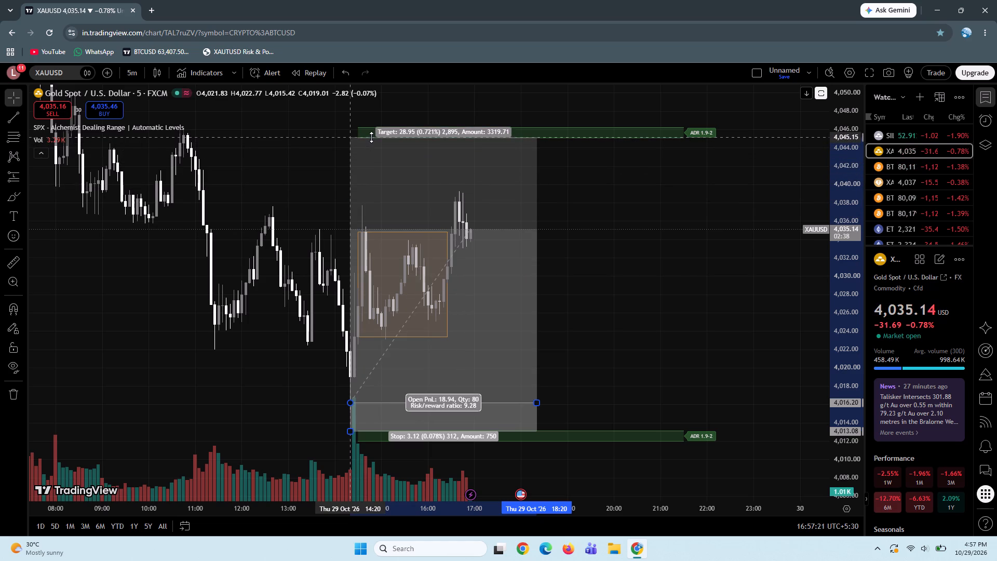
{"action": "left_click_drag", "start_coordinate": [371, 137], "coordinate": [375, 113]}
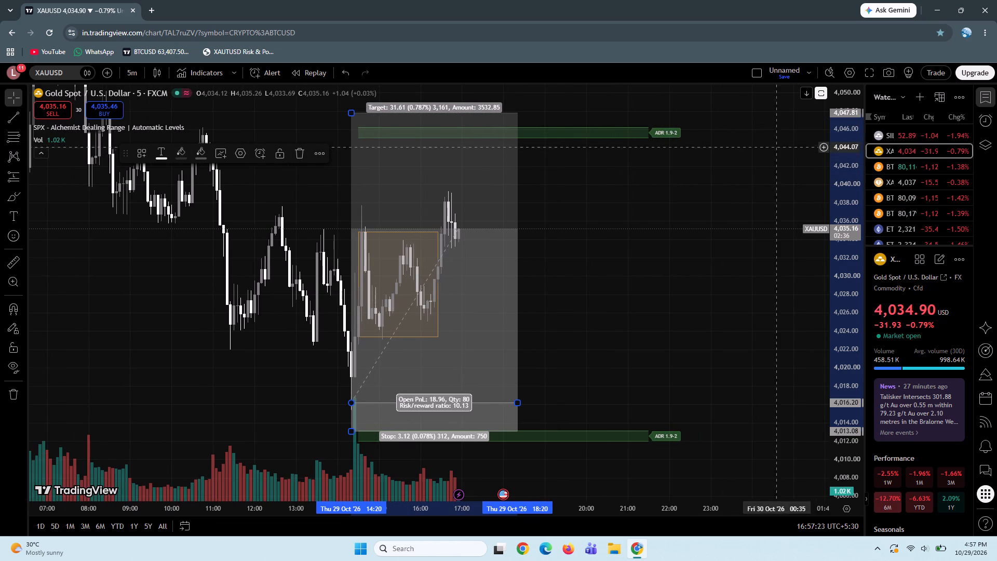
{"action": "left_click_drag", "start_coordinate": [854, 131], "coordinate": [828, 300]}
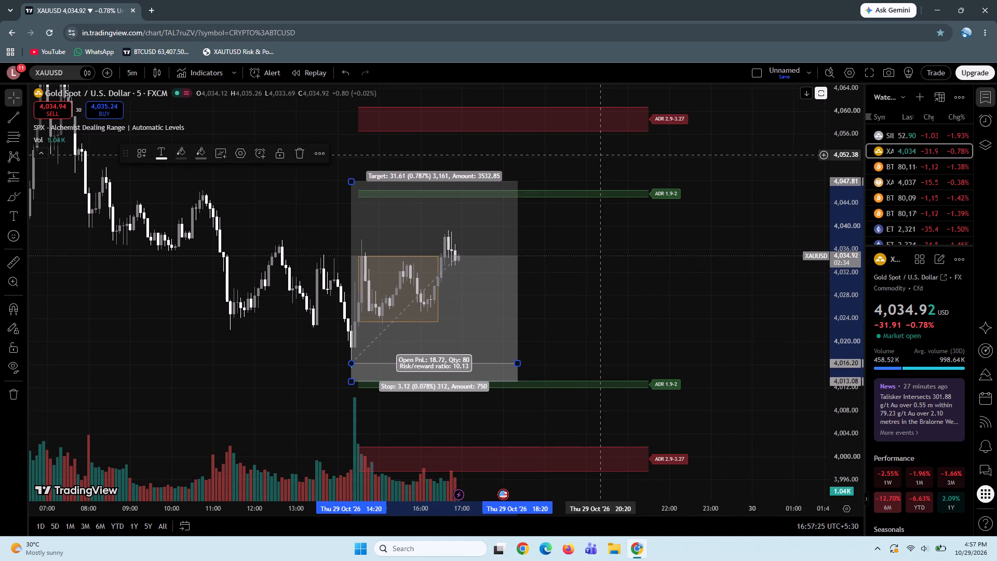
{"action": "left_click_drag", "start_coordinate": [597, 154], "coordinate": [655, 214]}
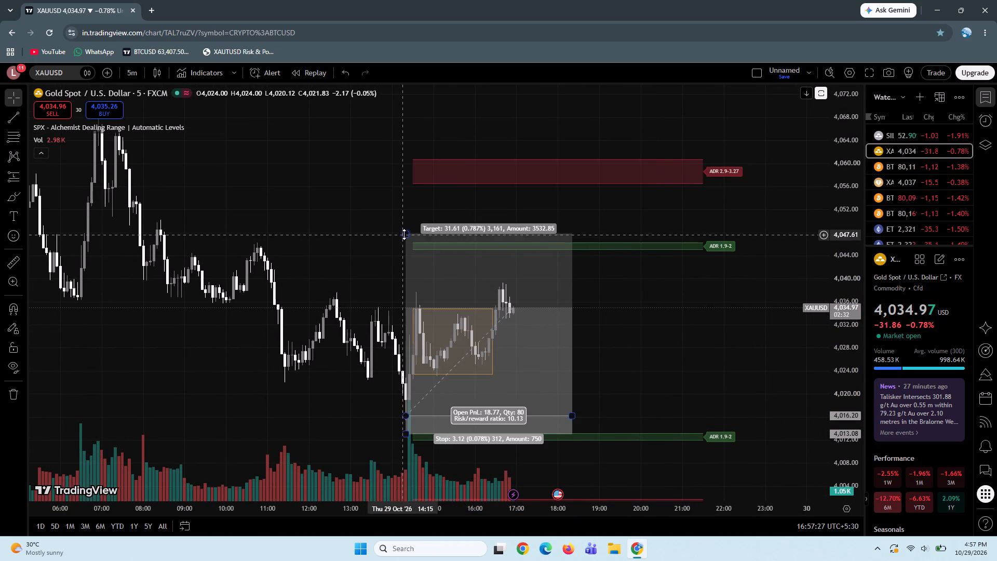
{"action": "left_click_drag", "start_coordinate": [405, 233], "coordinate": [412, 180]}
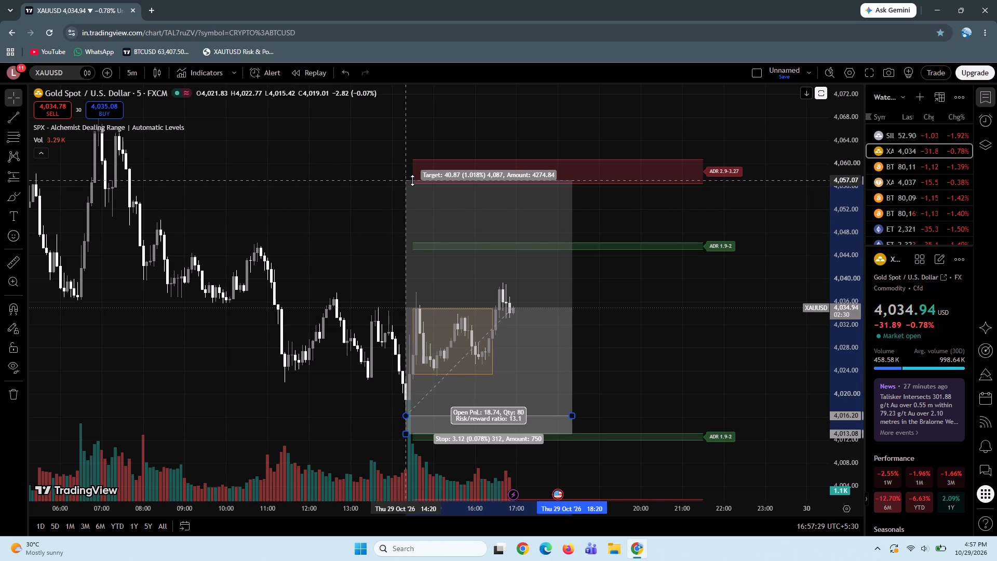
{"action": "left_click_drag", "start_coordinate": [412, 180], "coordinate": [413, 184]}
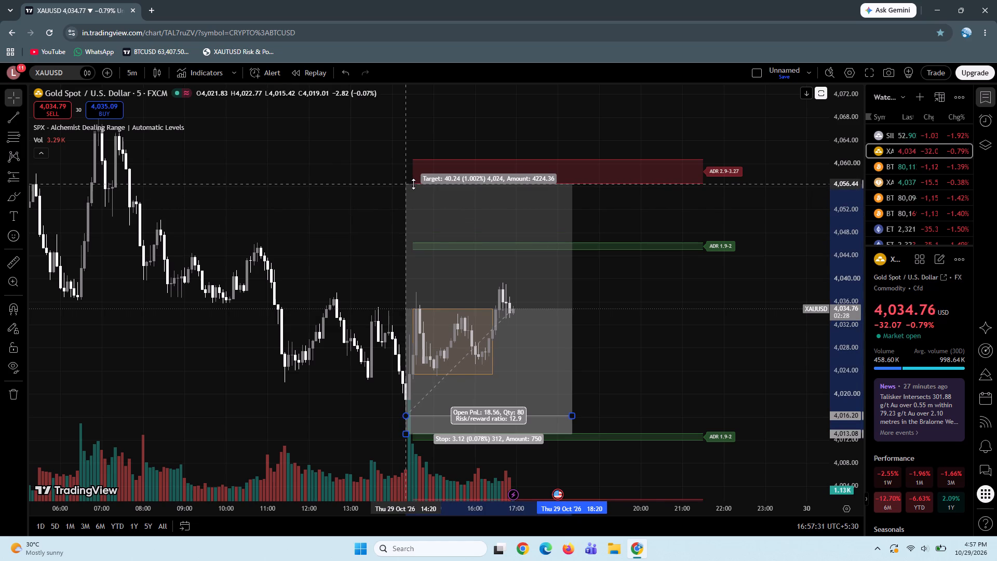
{"action": "left_click_drag", "start_coordinate": [413, 184], "coordinate": [413, 183]}
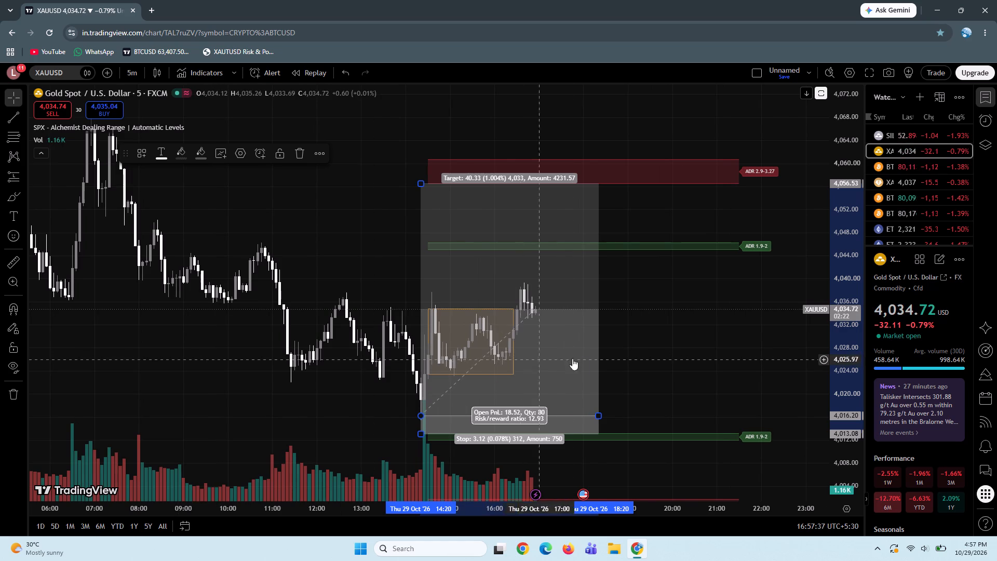
Review the forecasts and previous values of the US economic events scheduled for 18:00 on 29 October.
{"action": "left_click_drag", "start_coordinate": [628, 353], "coordinate": [529, 324]}
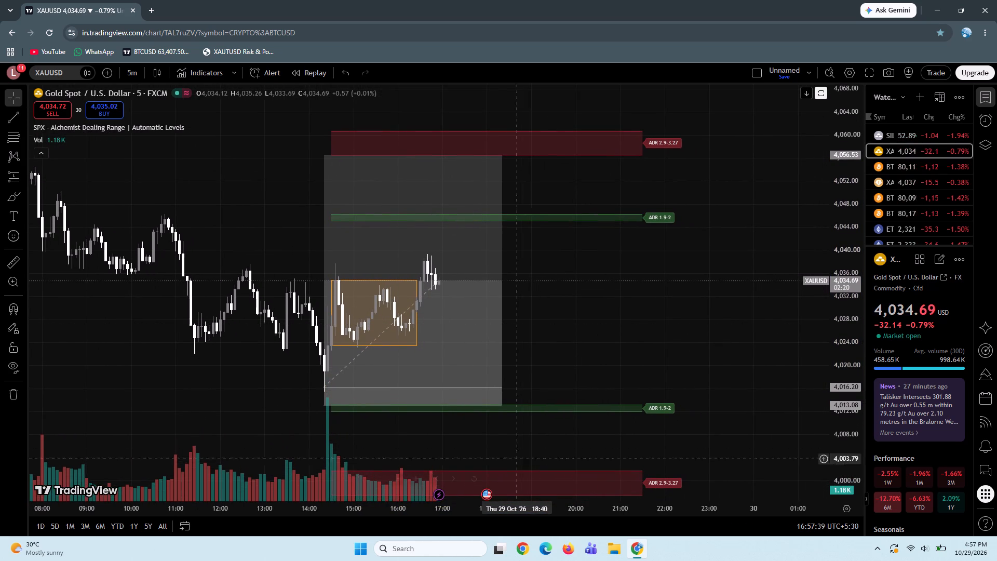
{"action": "left_click", "coordinate": [486, 493]}
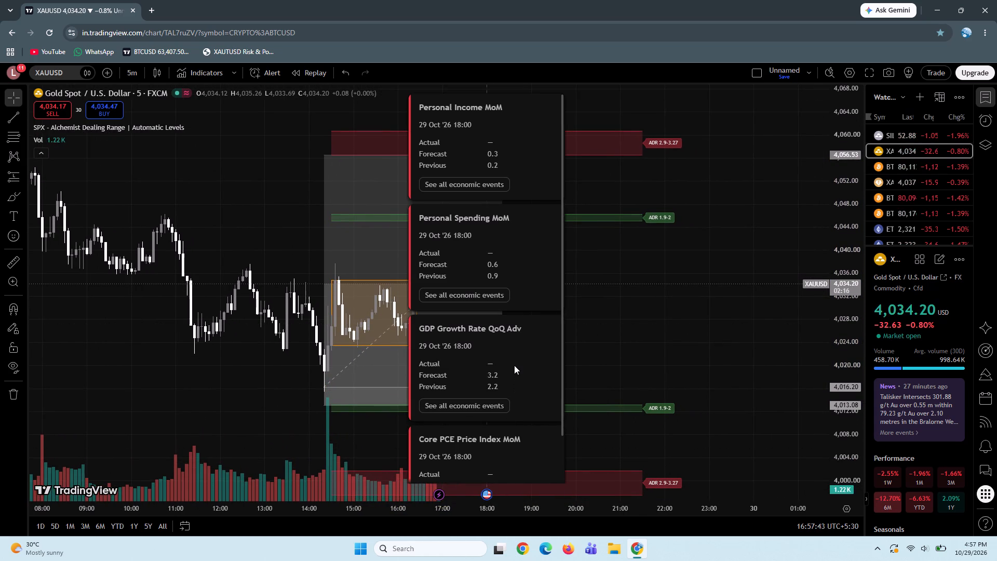
{"action": "scroll", "coordinate": [514, 365], "scroll_direction": "down", "scroll_amount": 6}
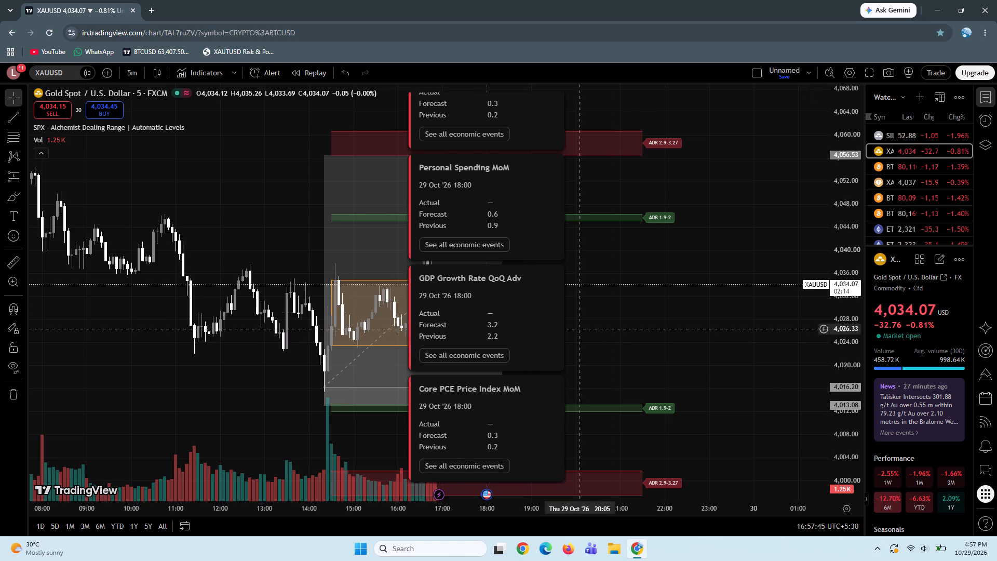
{"action": "left_click", "coordinate": [643, 305]}
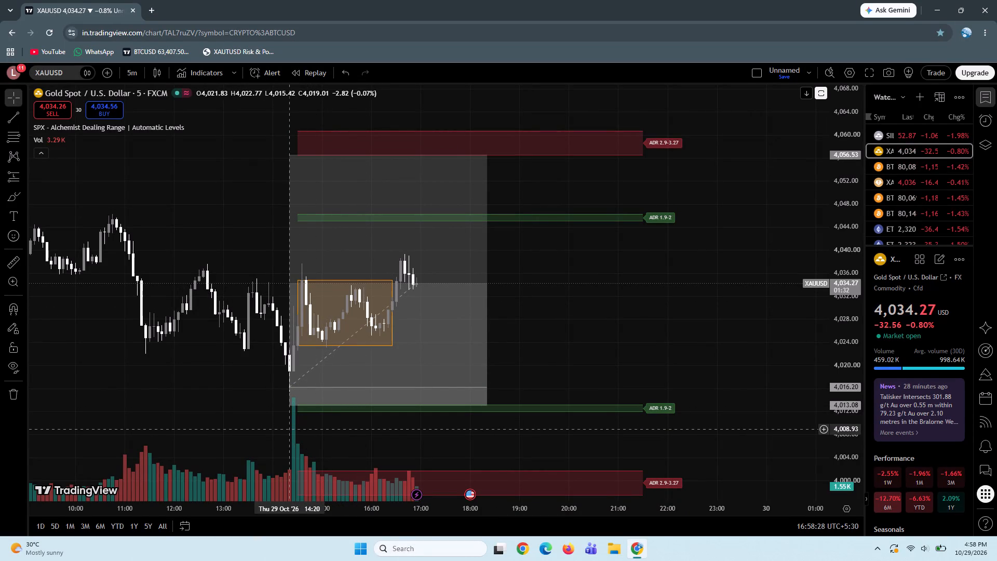
{"action": "left_click", "coordinate": [288, 429]}
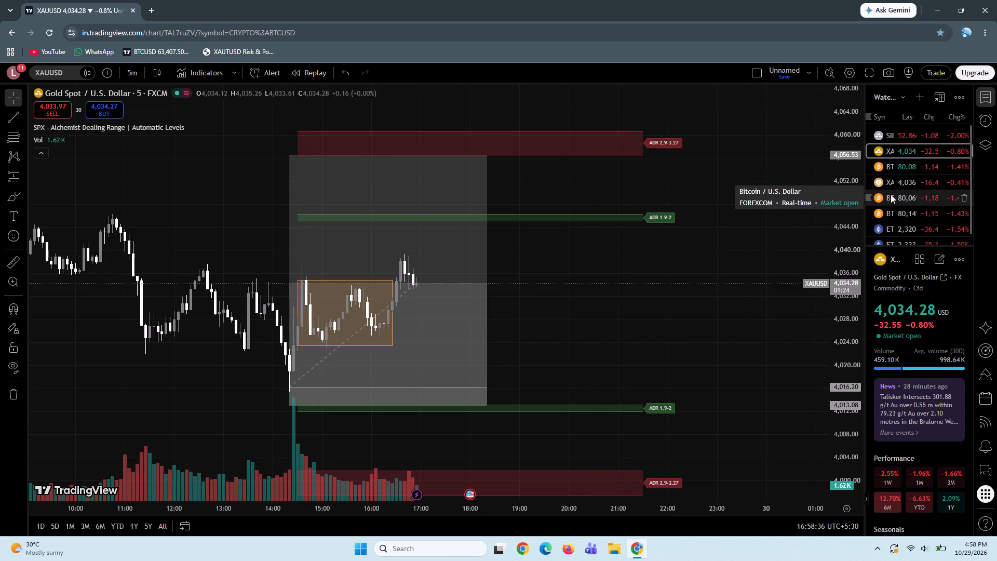
Switch to the Bitcoin / U.S. Dollar CRYPTO chart and remove its volume indicator.
{"action": "left_click", "coordinate": [908, 167]}
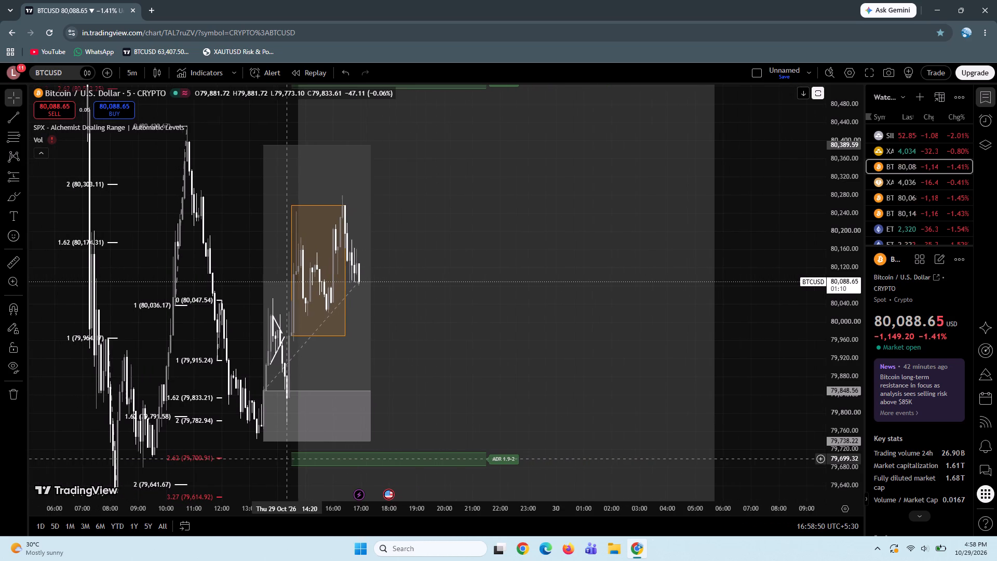
{"action": "left_click_drag", "start_coordinate": [856, 158], "coordinate": [839, 372]}
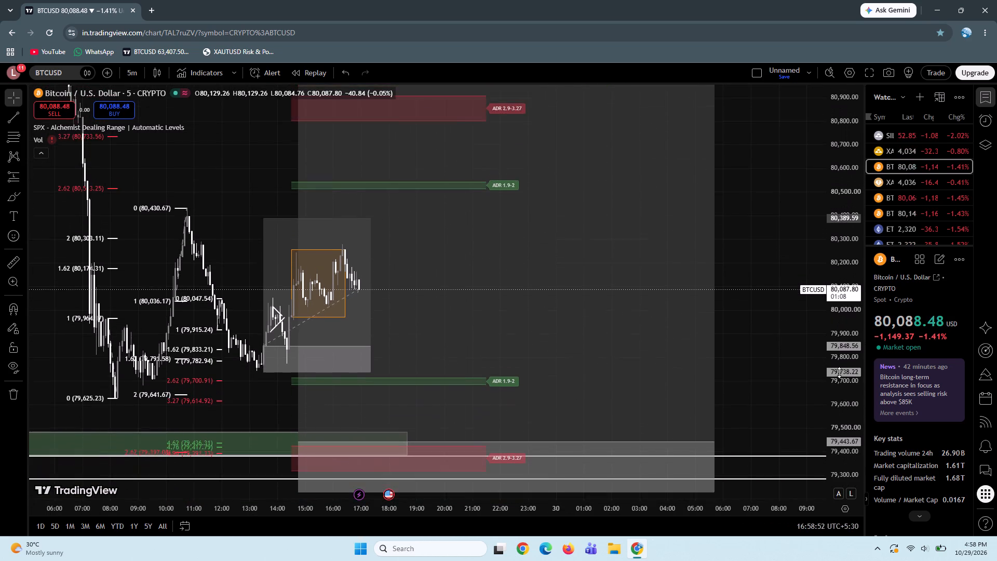
{"action": "left_click_drag", "start_coordinate": [839, 372], "coordinate": [839, 410]}
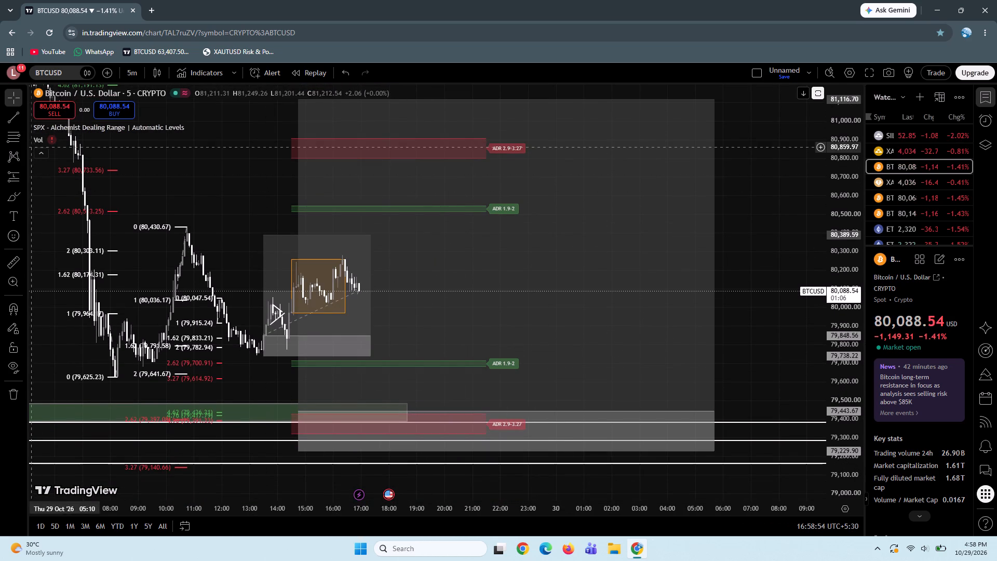
{"action": "left_click", "coordinate": [85, 140]}
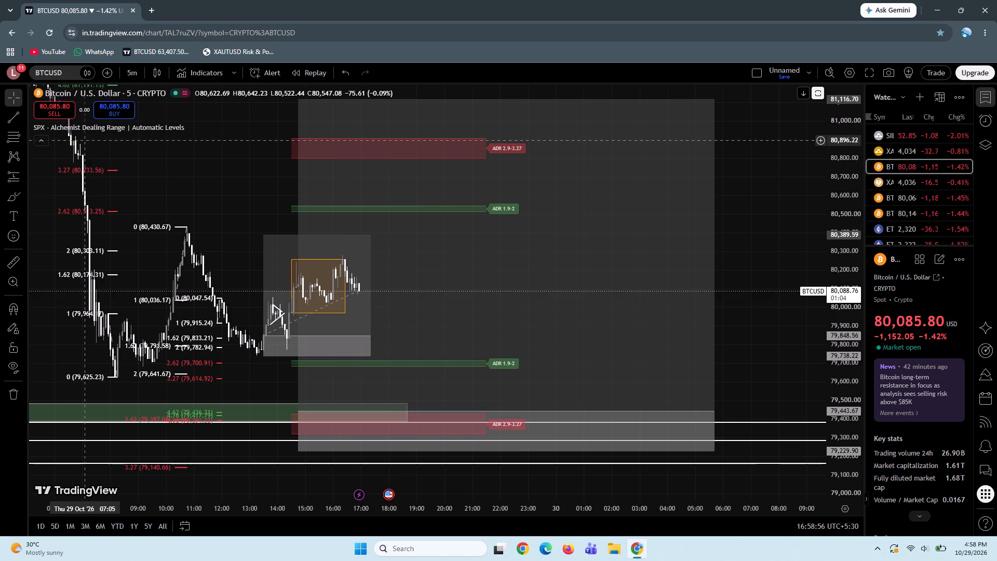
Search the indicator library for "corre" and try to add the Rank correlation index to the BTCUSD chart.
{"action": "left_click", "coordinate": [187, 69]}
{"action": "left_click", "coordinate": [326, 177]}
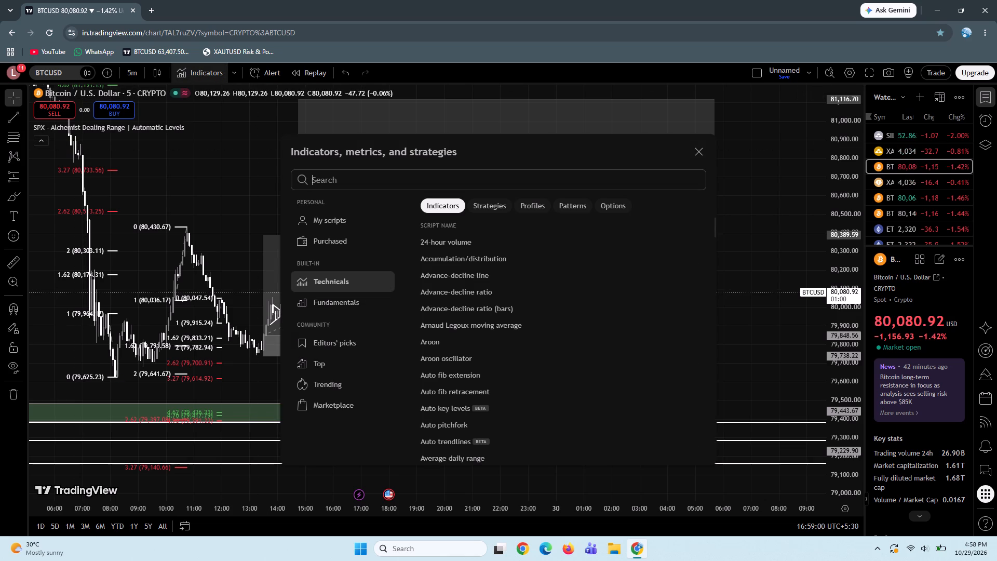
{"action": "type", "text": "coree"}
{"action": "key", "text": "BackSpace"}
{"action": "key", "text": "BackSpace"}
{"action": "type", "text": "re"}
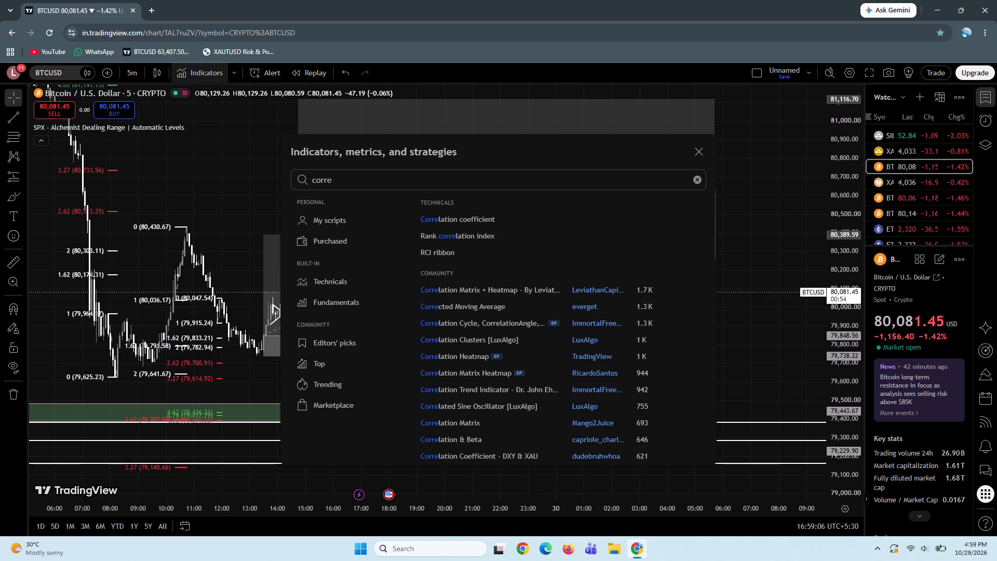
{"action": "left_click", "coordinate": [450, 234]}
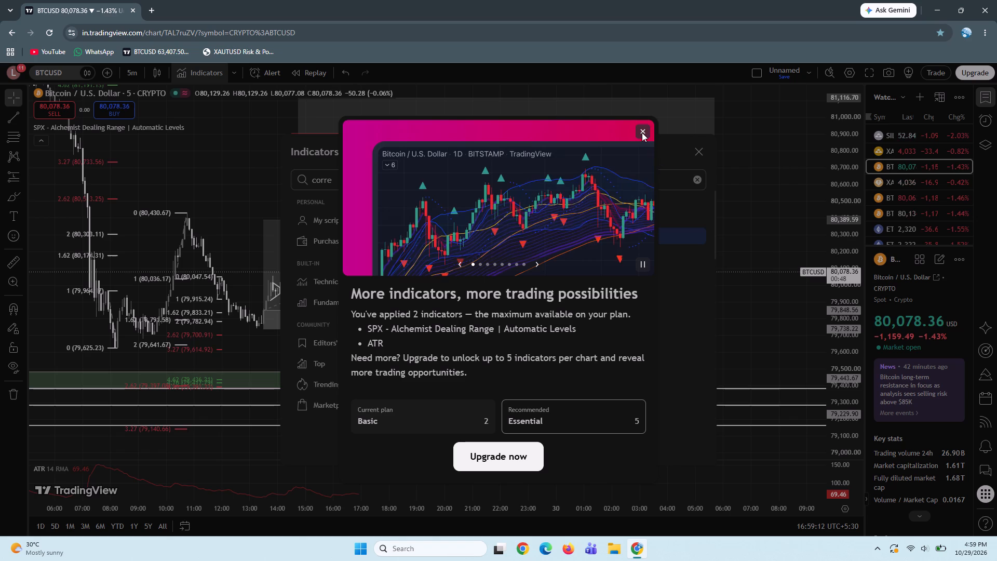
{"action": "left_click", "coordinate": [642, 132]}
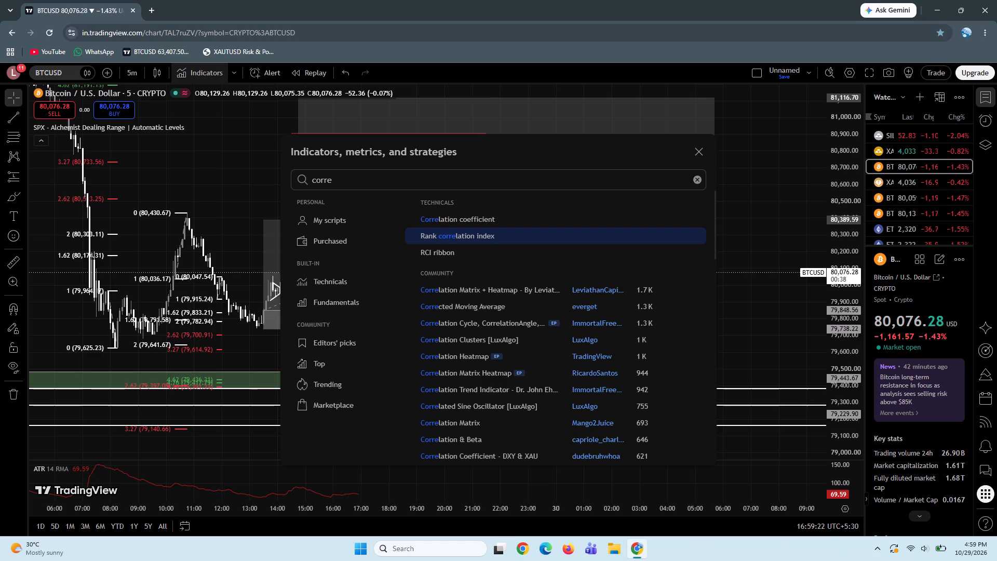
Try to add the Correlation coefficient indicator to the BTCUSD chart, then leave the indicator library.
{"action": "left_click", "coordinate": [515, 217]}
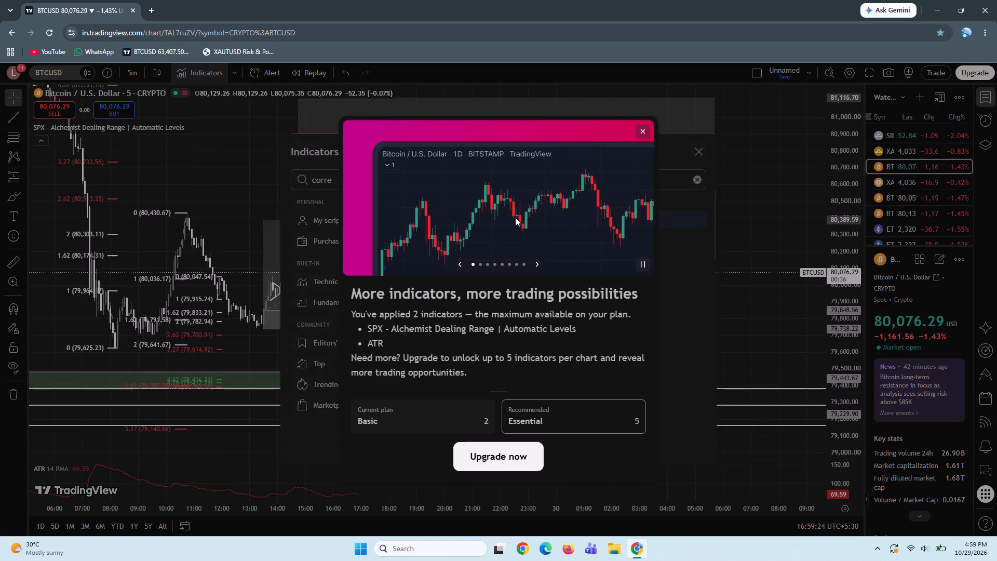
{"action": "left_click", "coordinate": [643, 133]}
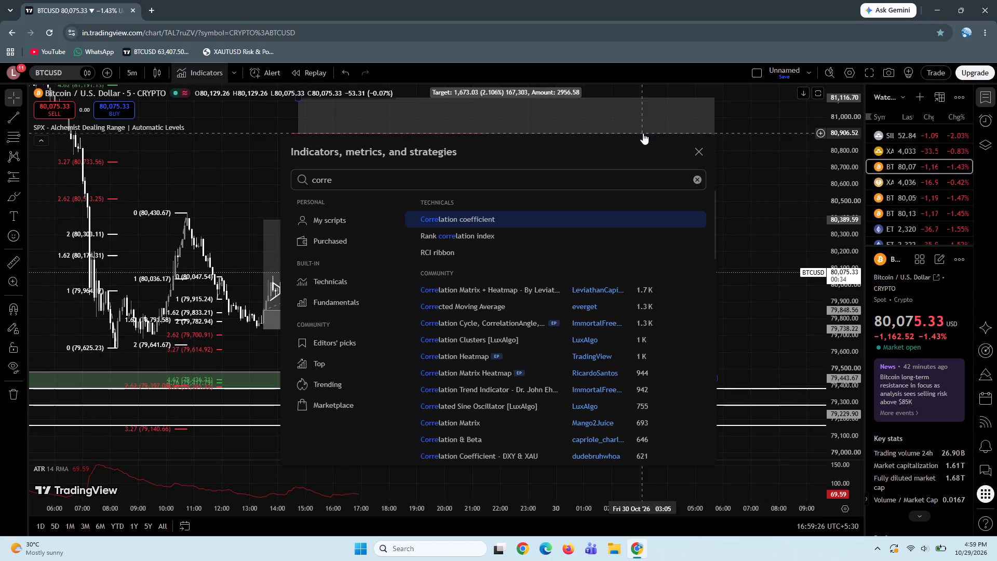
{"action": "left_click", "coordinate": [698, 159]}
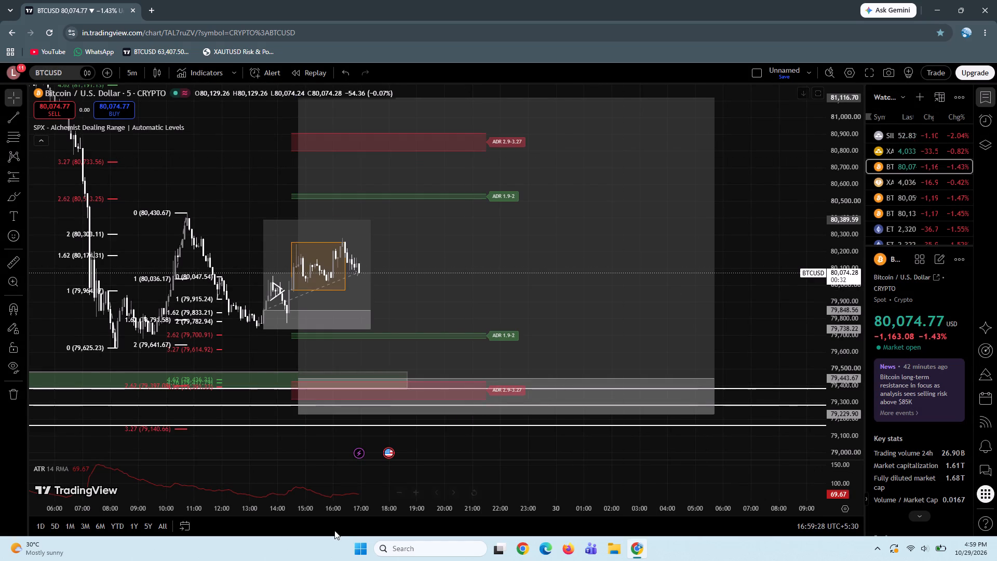
Remove the ATR indicator from the pane below the BTCUSD chart.
{"action": "left_click", "coordinate": [327, 496]}
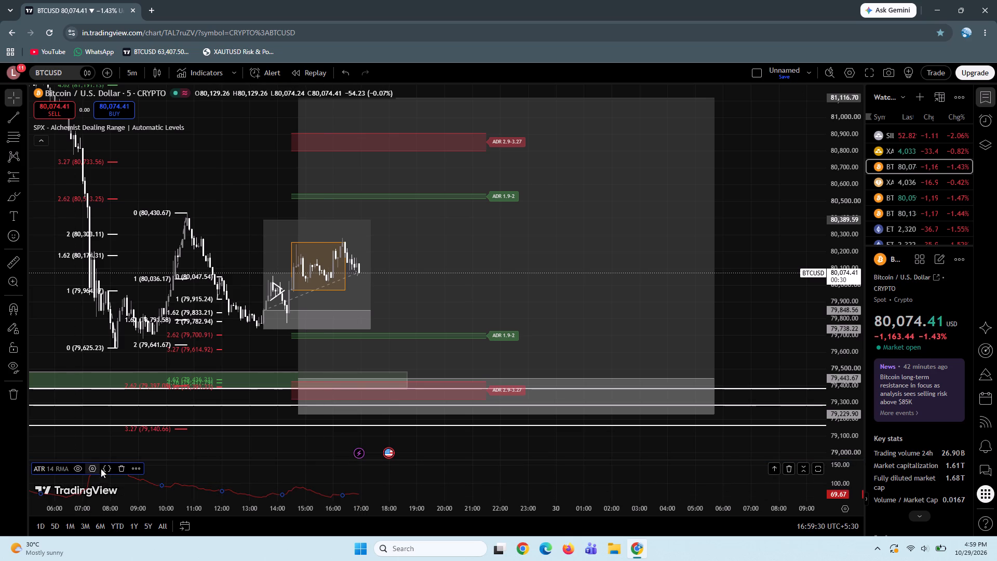
{"action": "left_click", "coordinate": [123, 466]}
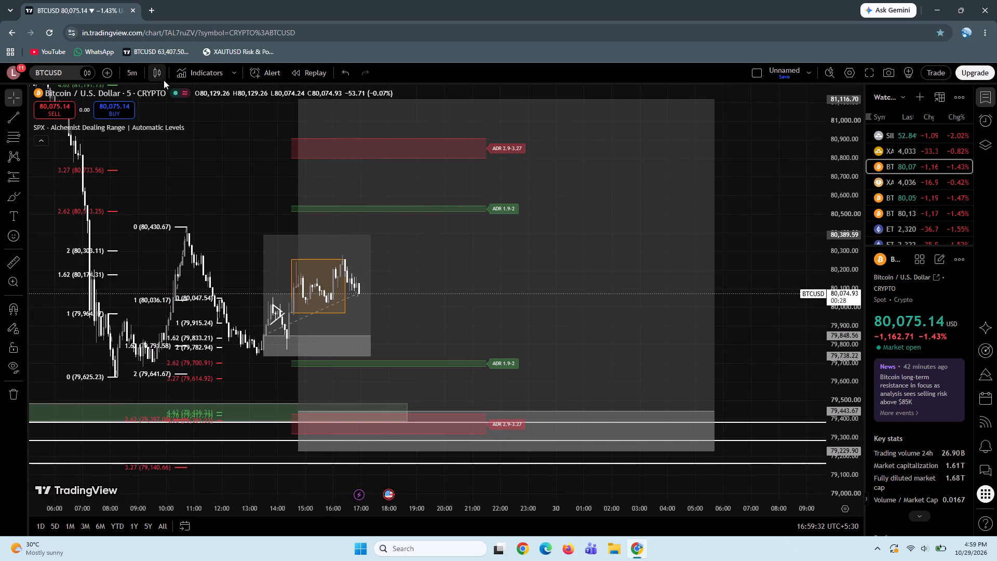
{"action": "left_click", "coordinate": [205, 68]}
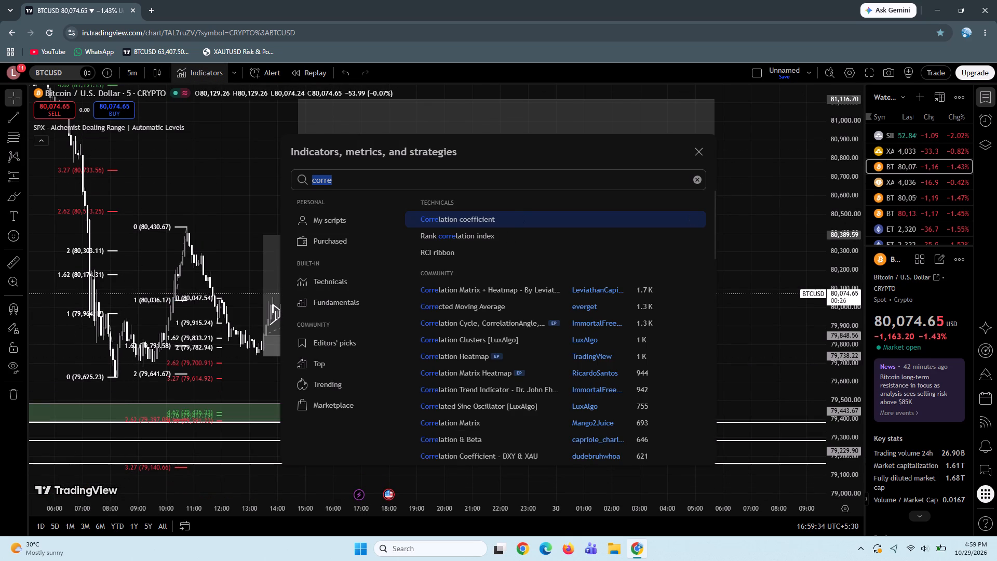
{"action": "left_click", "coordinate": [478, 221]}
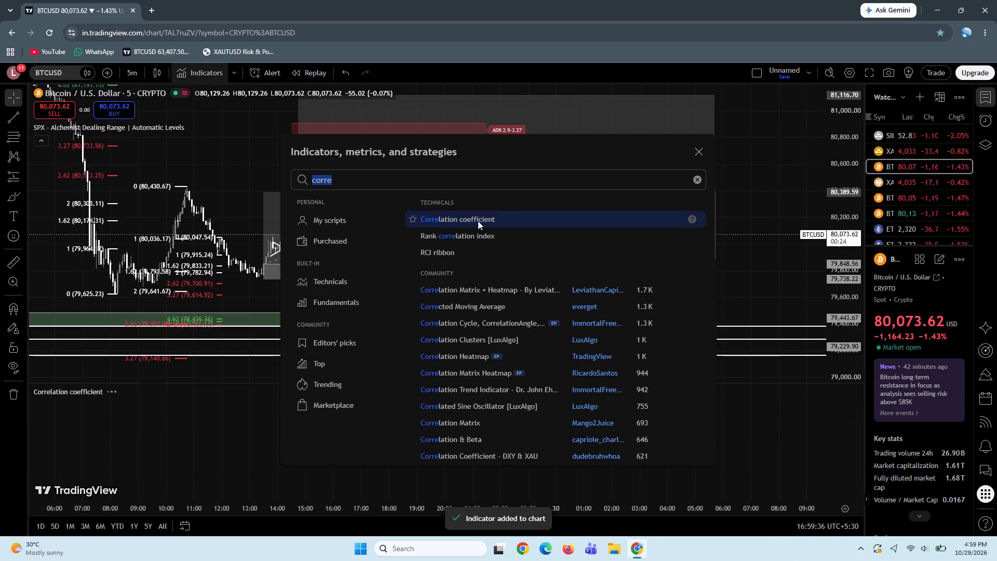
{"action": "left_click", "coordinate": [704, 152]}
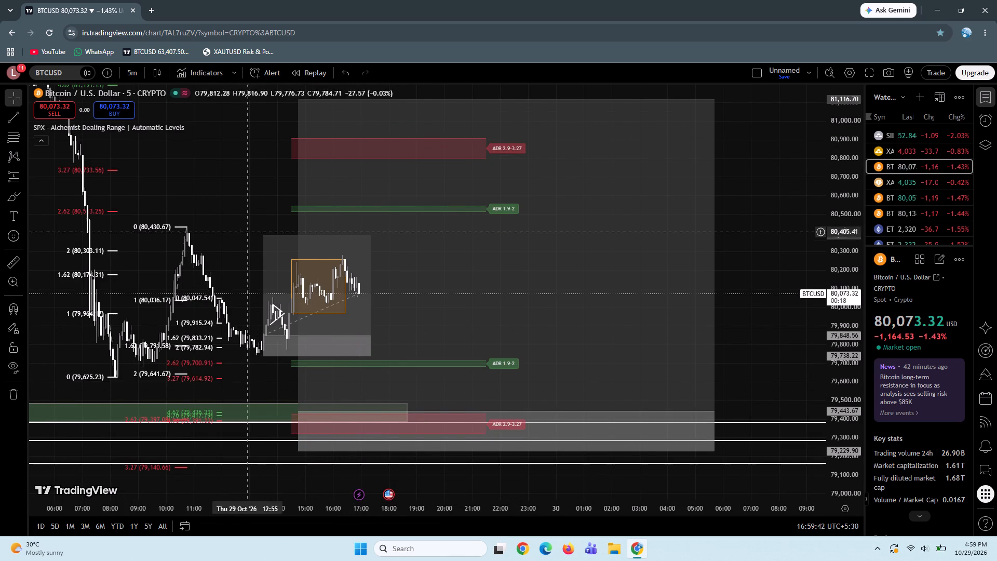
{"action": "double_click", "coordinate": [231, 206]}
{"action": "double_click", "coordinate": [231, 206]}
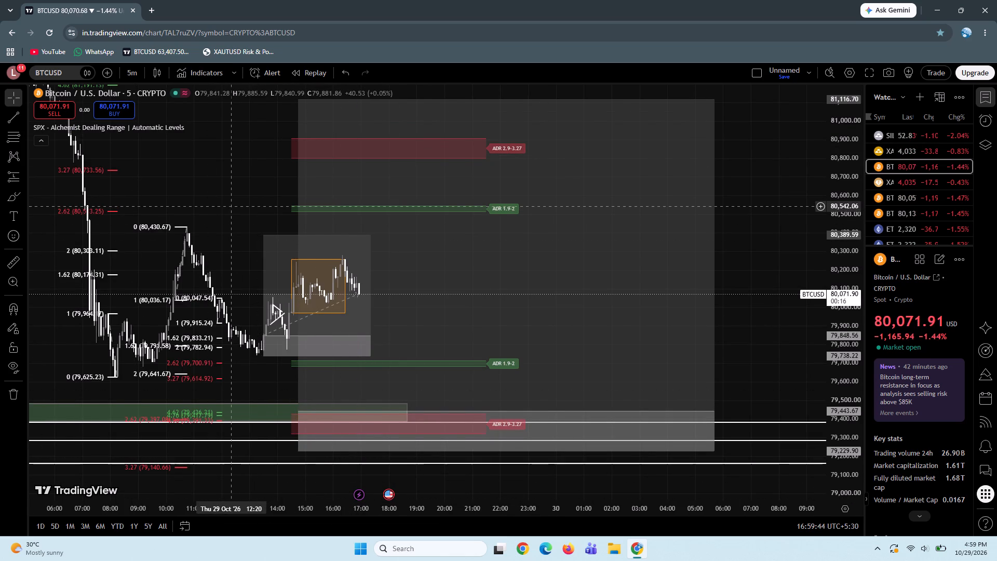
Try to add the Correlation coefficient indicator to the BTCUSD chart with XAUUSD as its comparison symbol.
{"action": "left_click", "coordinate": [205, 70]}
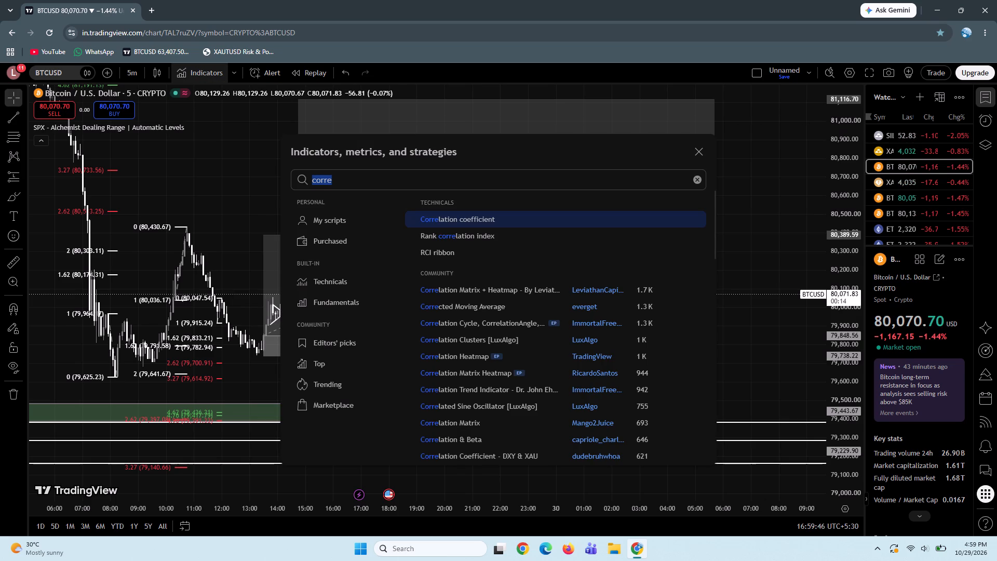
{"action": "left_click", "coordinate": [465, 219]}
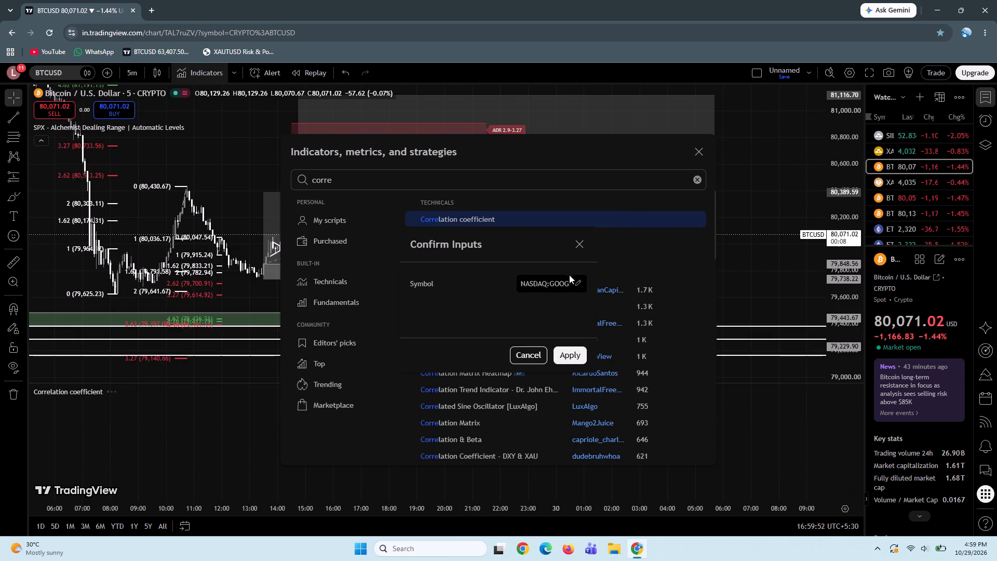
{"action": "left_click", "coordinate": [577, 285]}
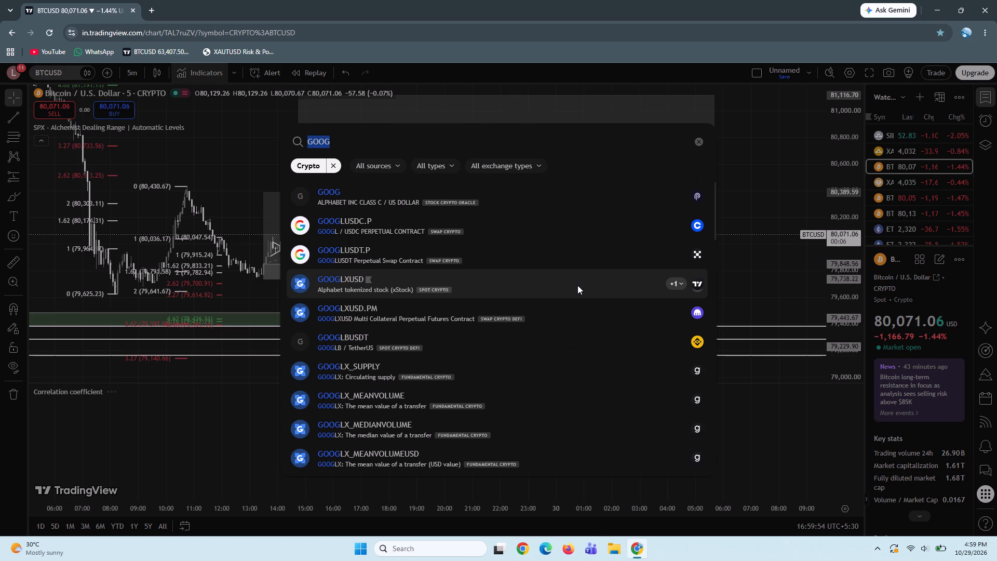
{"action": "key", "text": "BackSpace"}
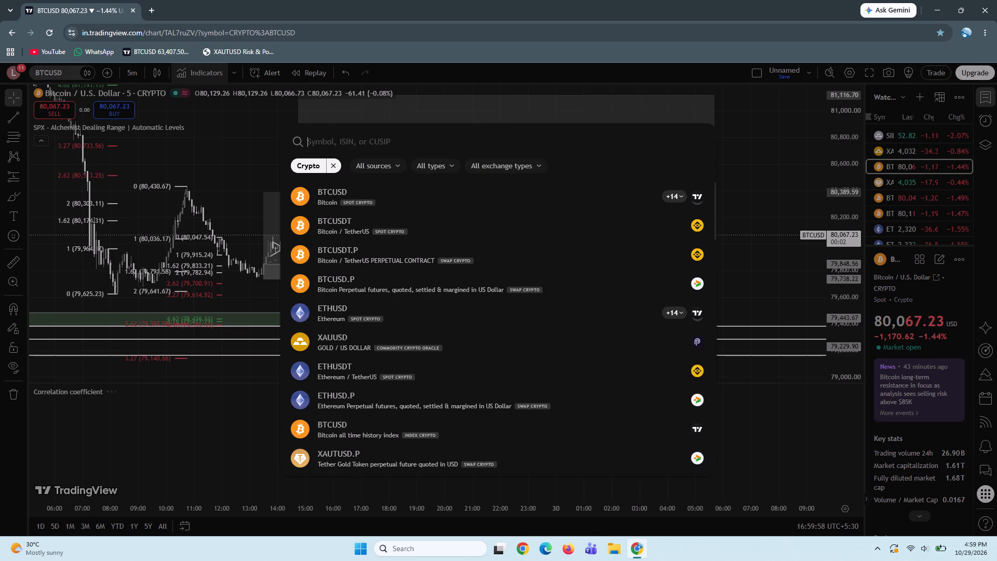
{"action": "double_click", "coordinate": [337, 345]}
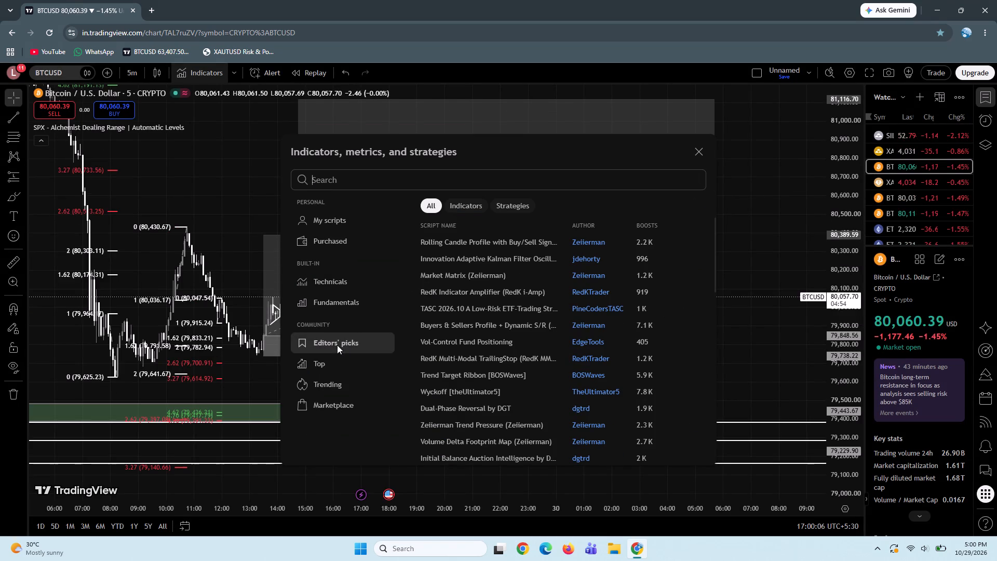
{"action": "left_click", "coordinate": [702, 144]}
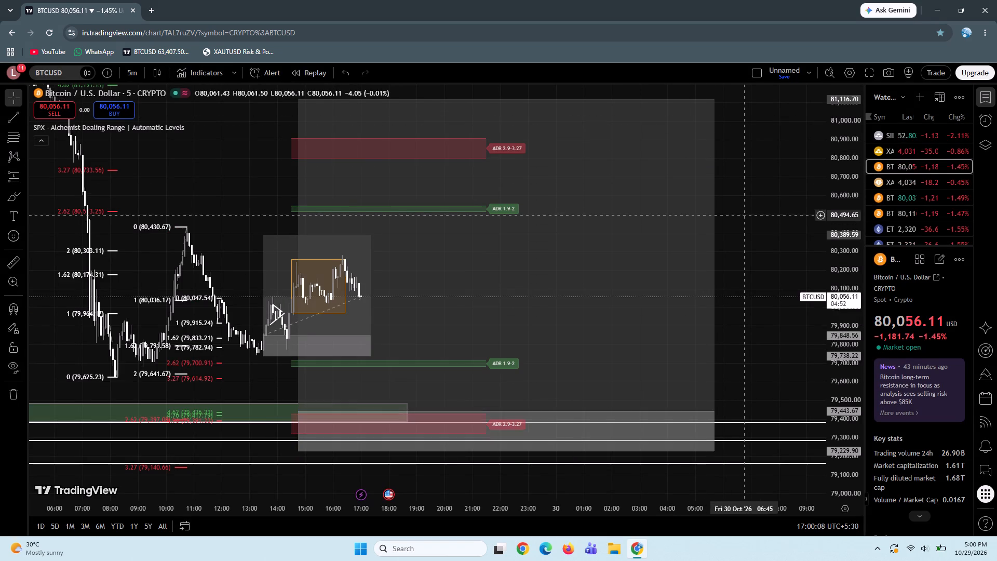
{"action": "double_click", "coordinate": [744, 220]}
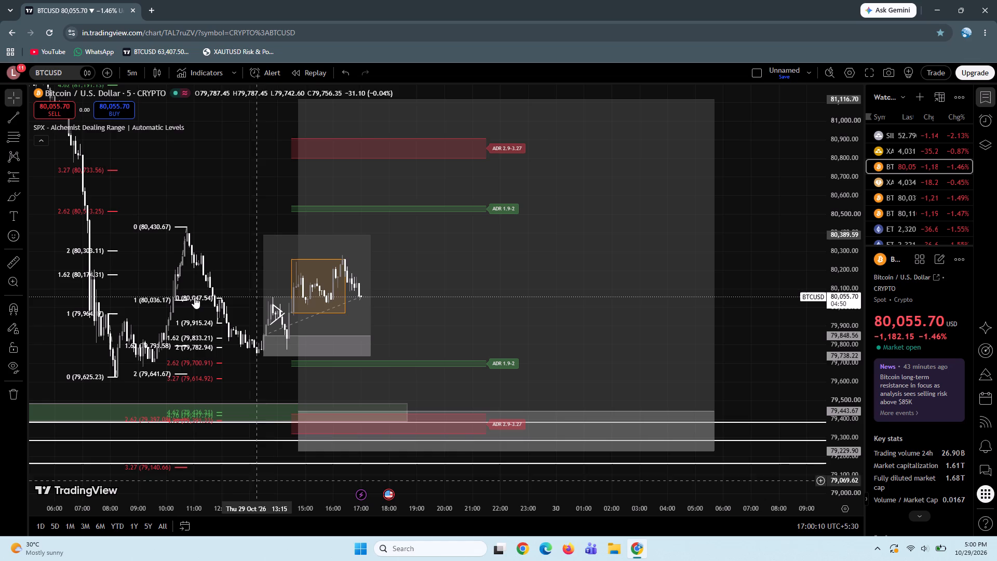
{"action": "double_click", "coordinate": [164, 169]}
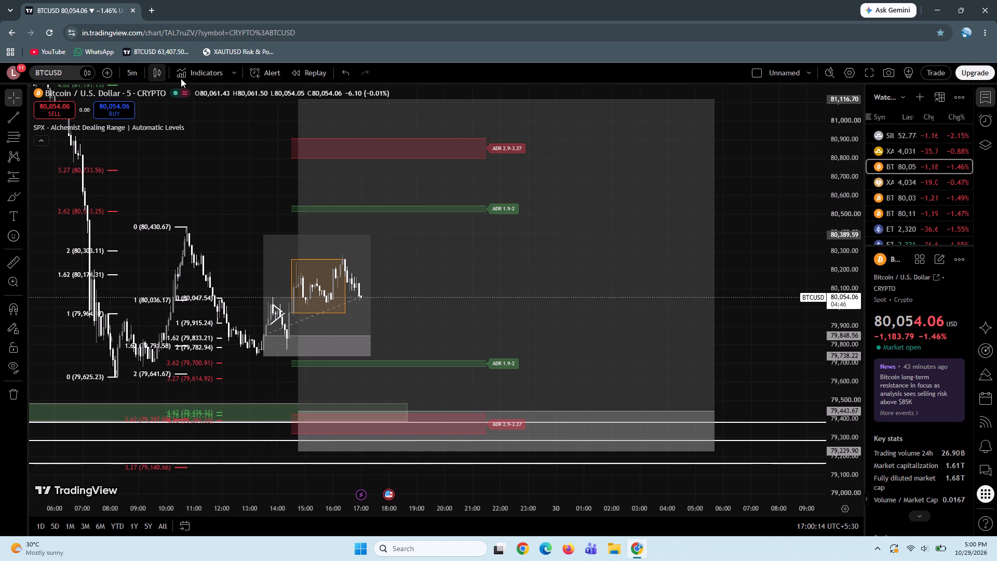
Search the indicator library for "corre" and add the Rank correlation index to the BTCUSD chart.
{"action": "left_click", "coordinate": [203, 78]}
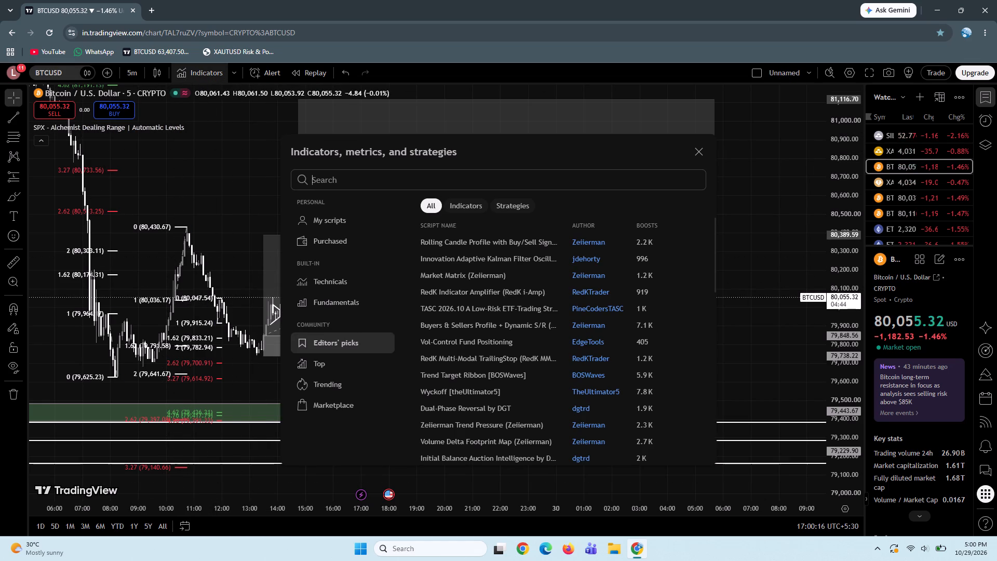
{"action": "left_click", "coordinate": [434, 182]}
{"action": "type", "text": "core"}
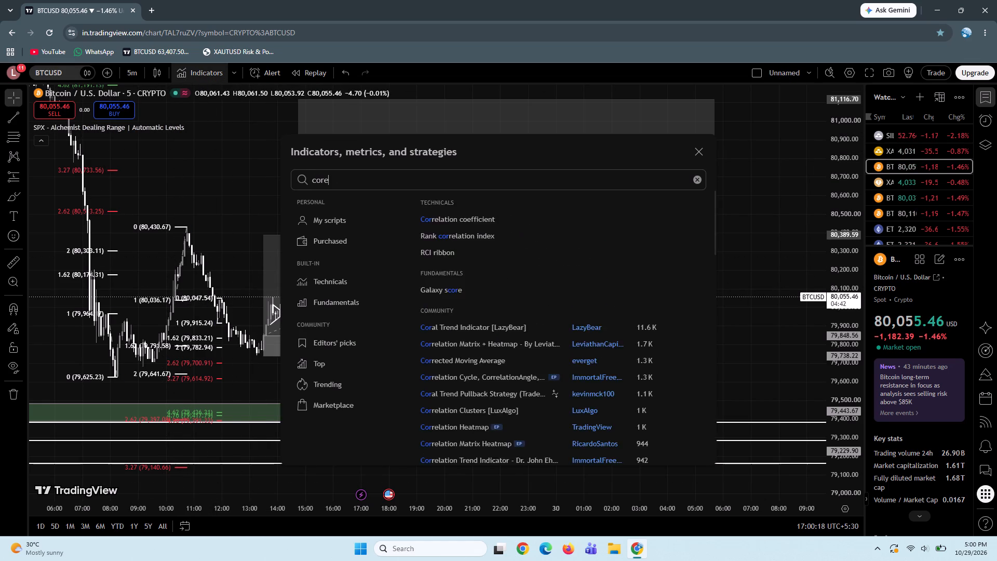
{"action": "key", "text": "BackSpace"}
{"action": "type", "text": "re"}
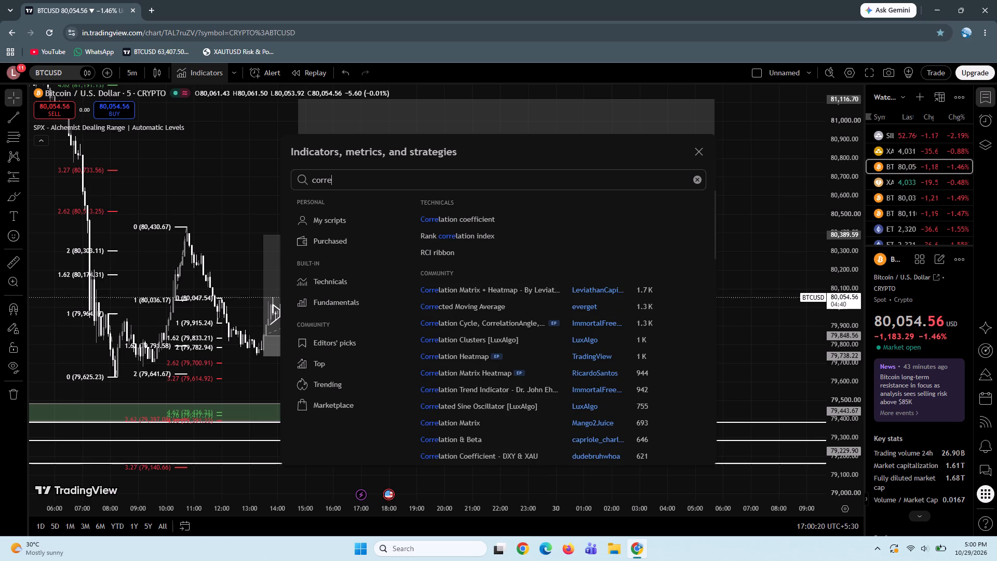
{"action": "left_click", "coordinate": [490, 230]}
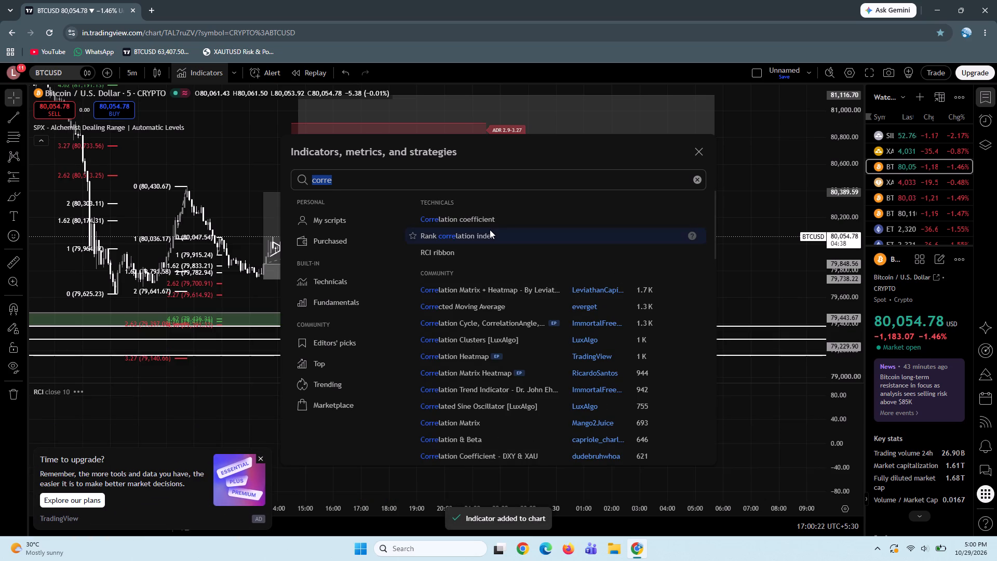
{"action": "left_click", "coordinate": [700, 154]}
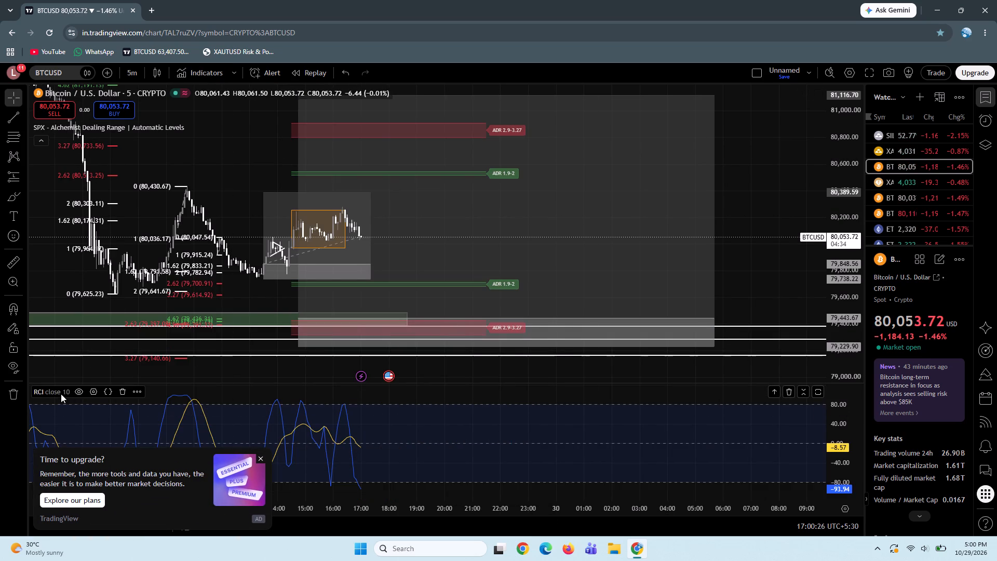
Examine the input and style settings of the RCI indicator without changing them.
{"action": "left_click", "coordinate": [92, 393]}
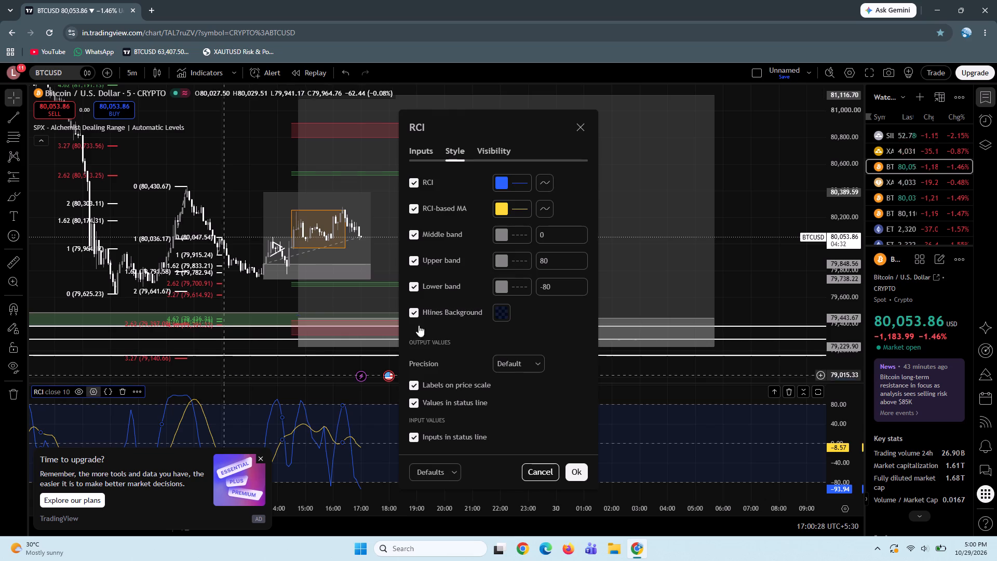
{"action": "left_click", "coordinate": [426, 151]}
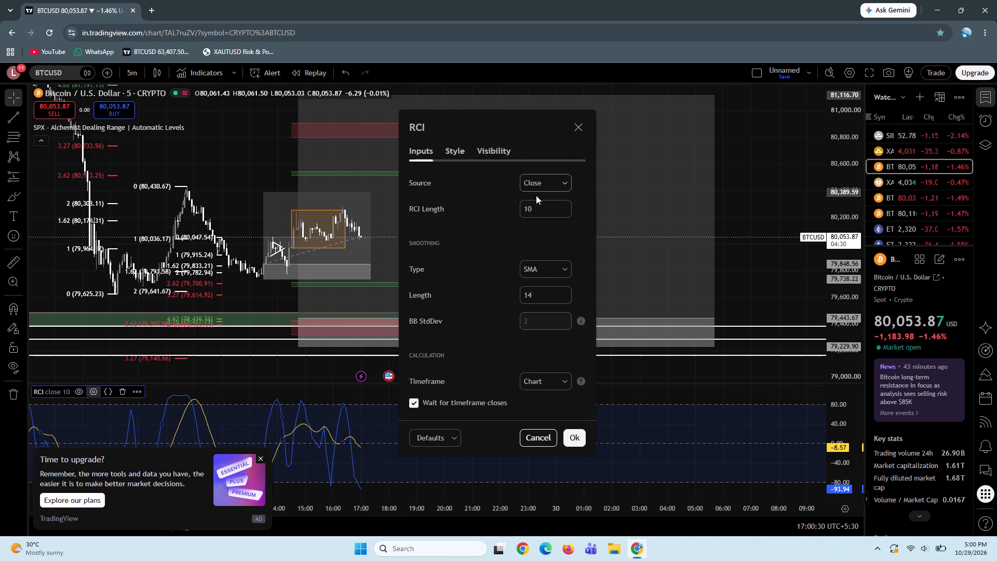
{"action": "scroll", "coordinate": [536, 344], "scroll_direction": "down", "scroll_amount": 4}
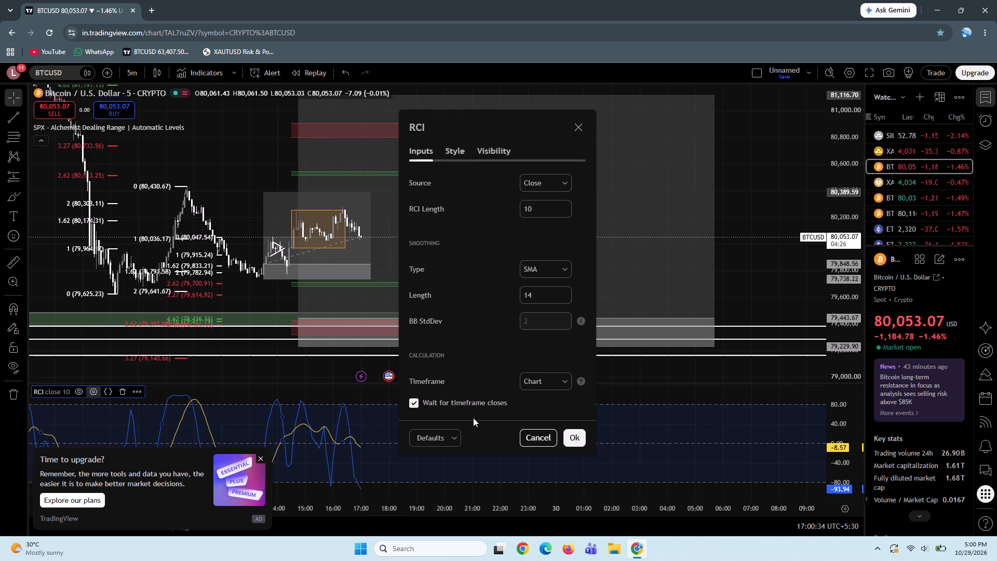
{"action": "left_click", "coordinate": [462, 152]}
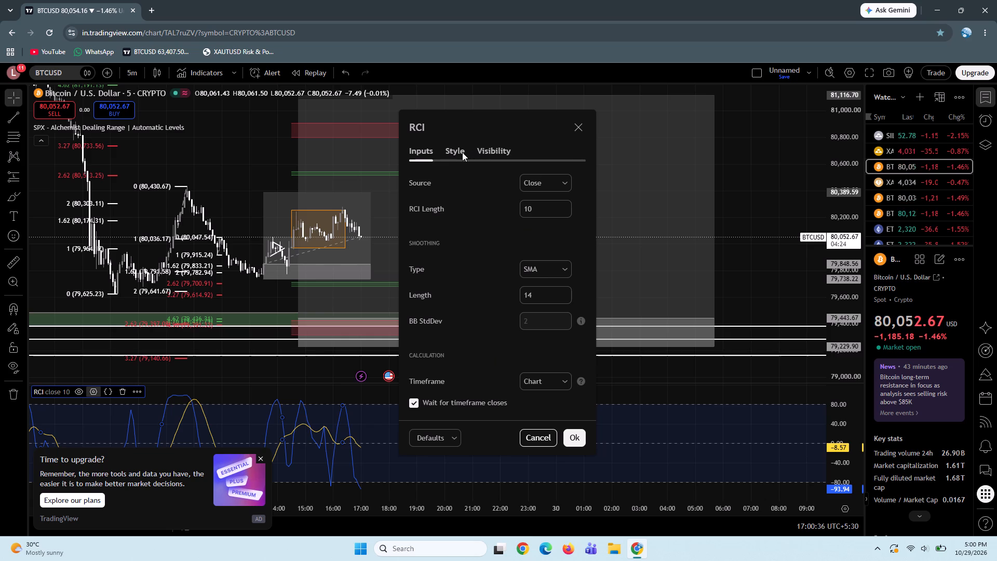
{"action": "scroll", "coordinate": [467, 292], "scroll_direction": "down", "scroll_amount": 3}
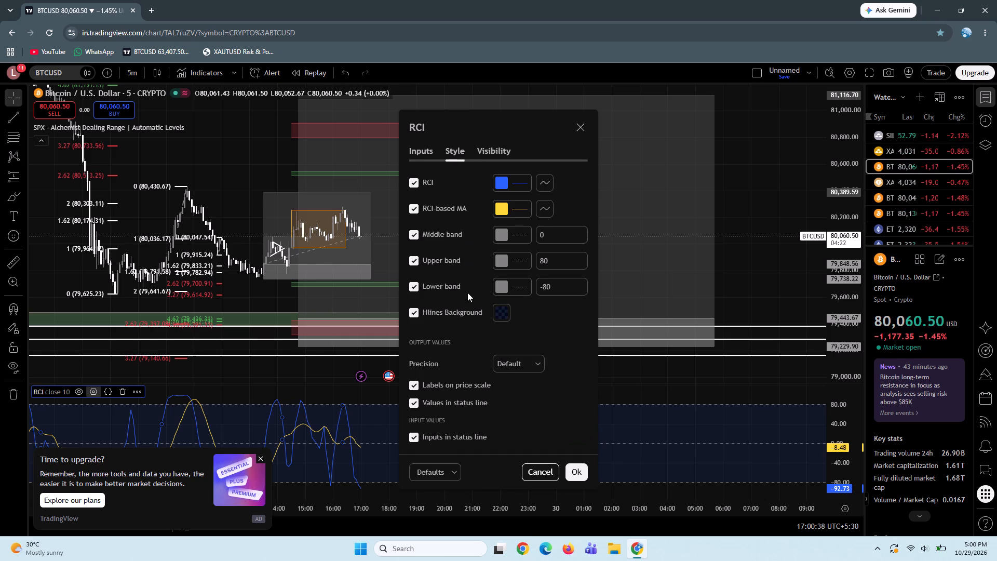
{"action": "left_click", "coordinate": [578, 127]}
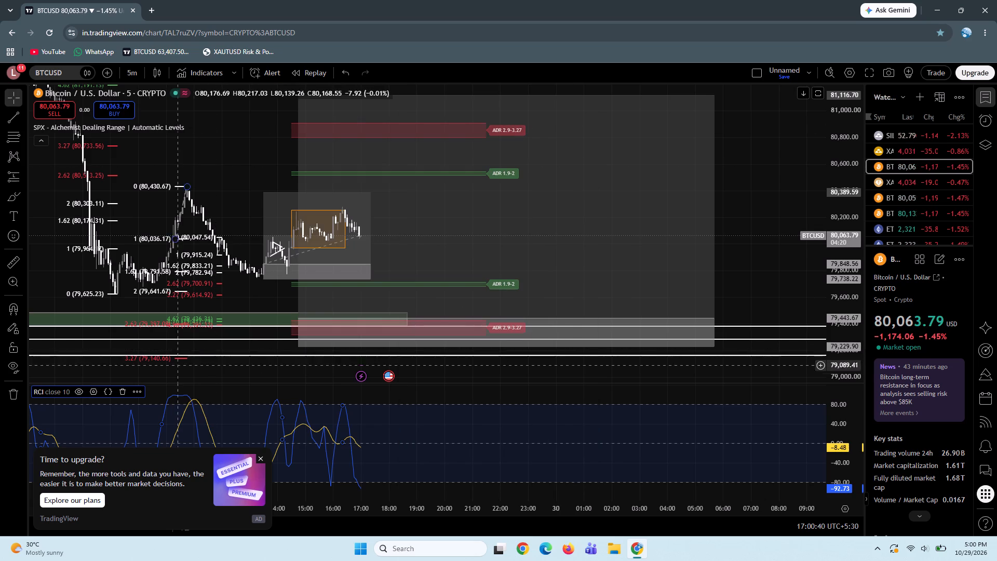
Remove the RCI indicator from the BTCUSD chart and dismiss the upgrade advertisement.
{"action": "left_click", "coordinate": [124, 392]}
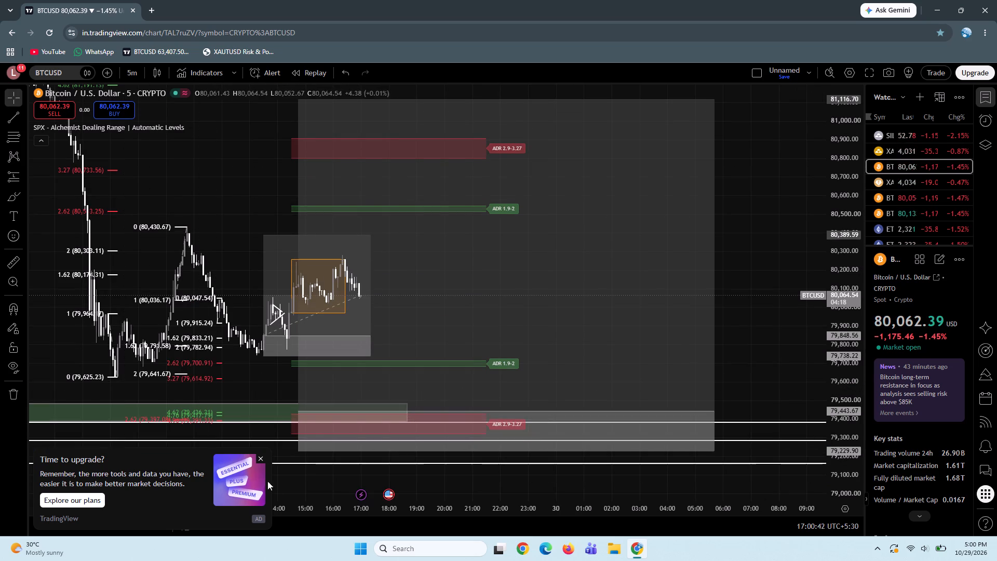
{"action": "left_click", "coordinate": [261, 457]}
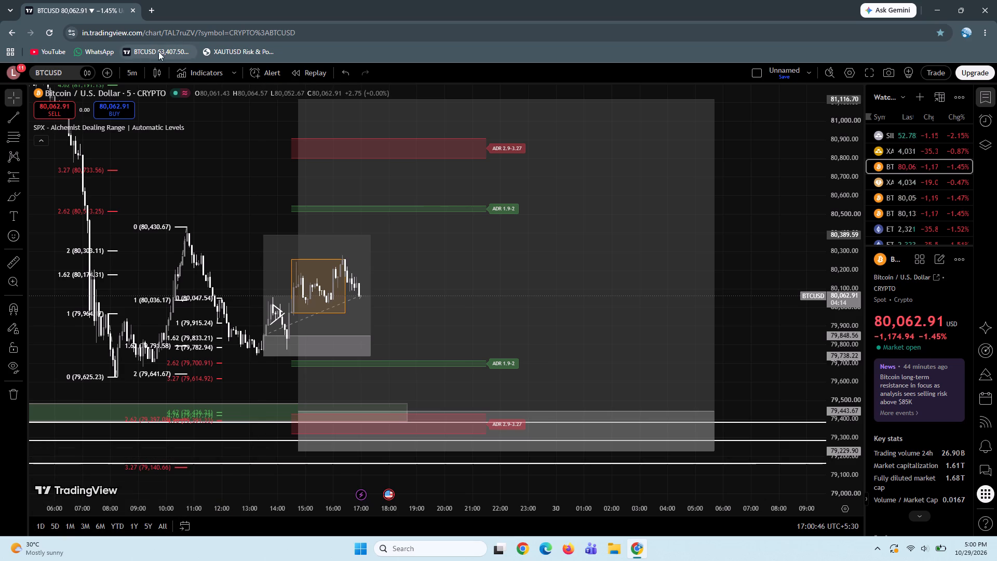
Add the Correlation coefficient indicator to the BTCUSD chart, accepting NASDAQ:GOOG as its comparison symbol.
{"action": "left_click", "coordinate": [209, 74]}
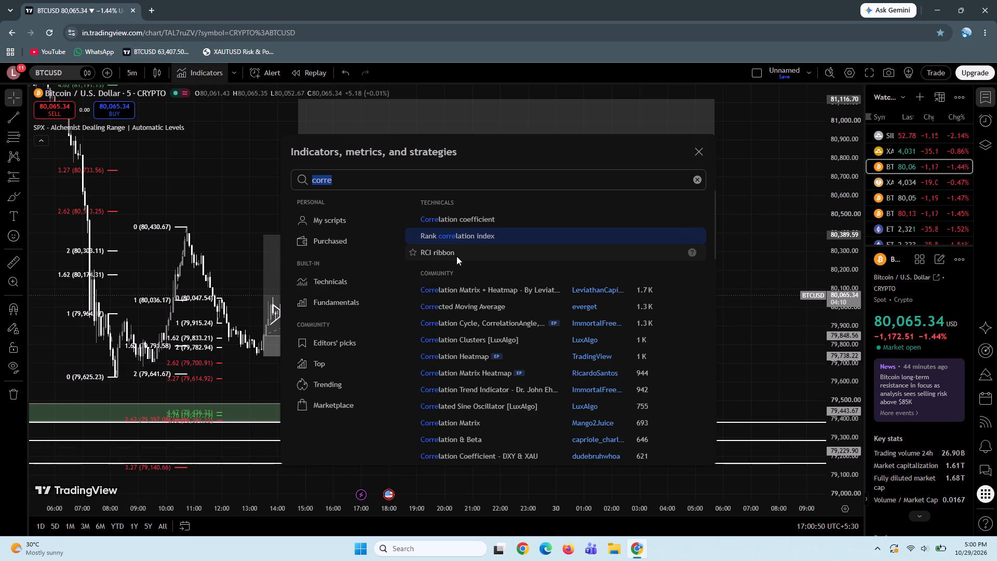
{"action": "left_click", "coordinate": [470, 221]}
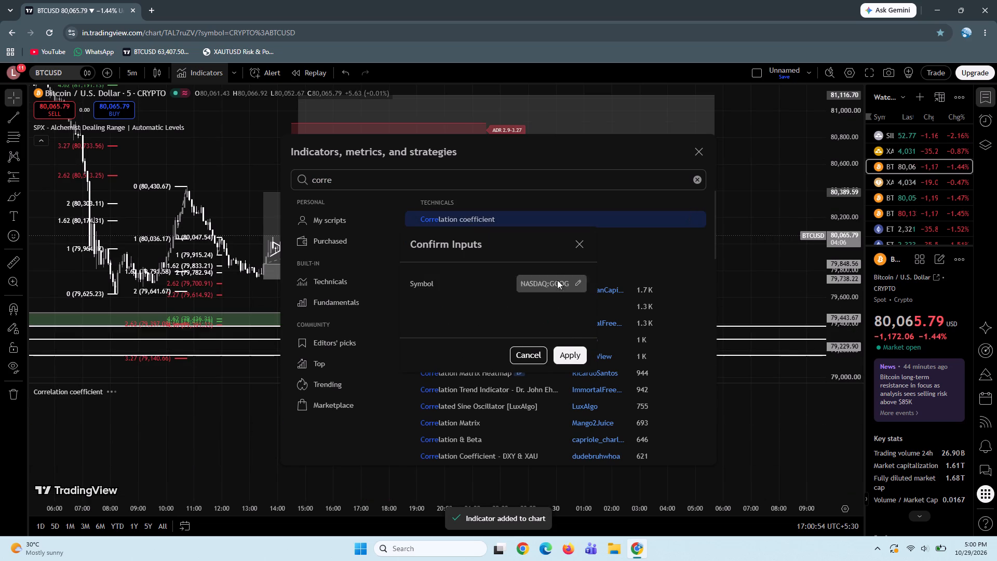
{"action": "left_click", "coordinate": [563, 354]}
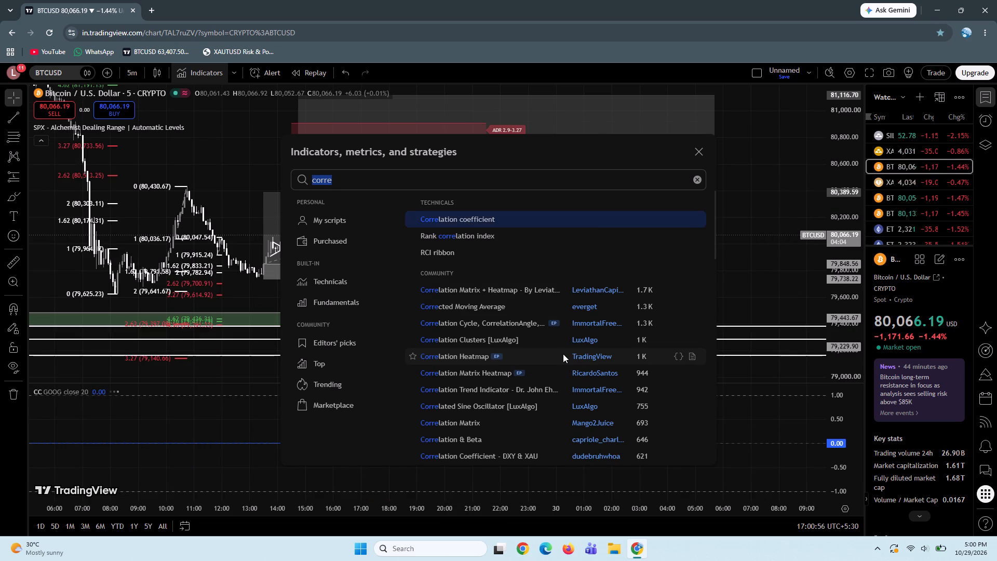
{"action": "left_click", "coordinate": [698, 152]}
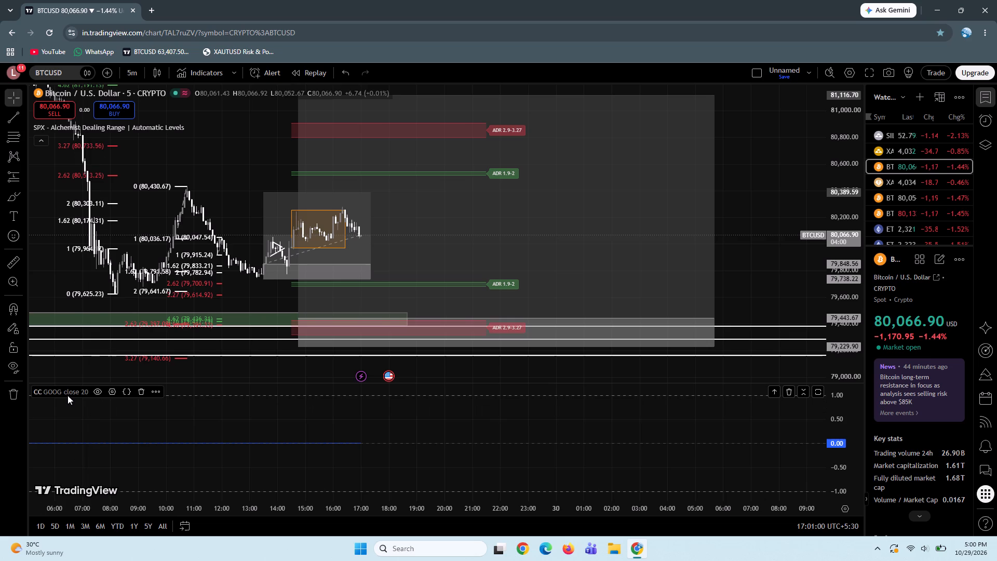
Open the CC indicator's symbol input for editing and search the crypto symbols for XAUUSD.
{"action": "left_click", "coordinate": [74, 393]}
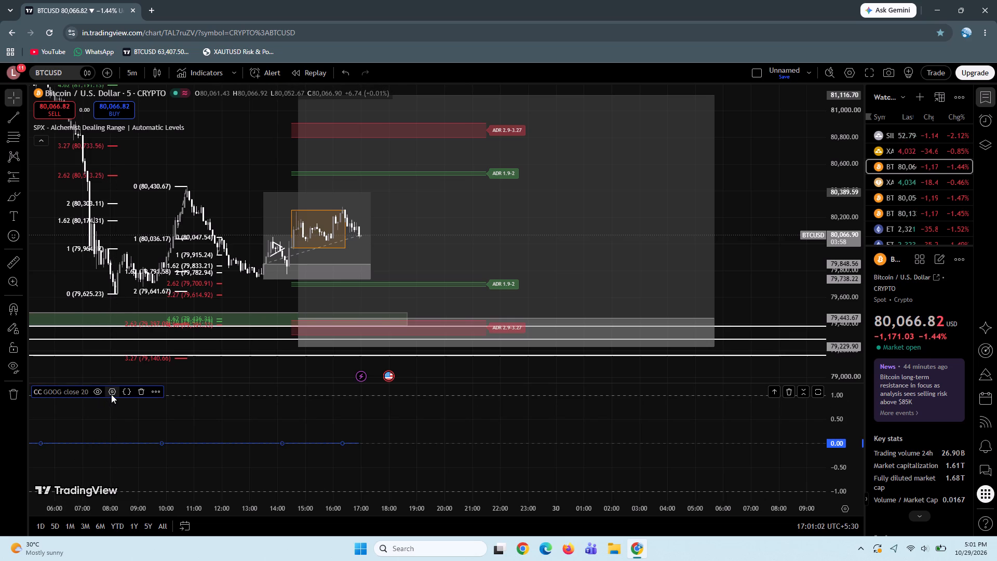
{"action": "left_click", "coordinate": [112, 394]}
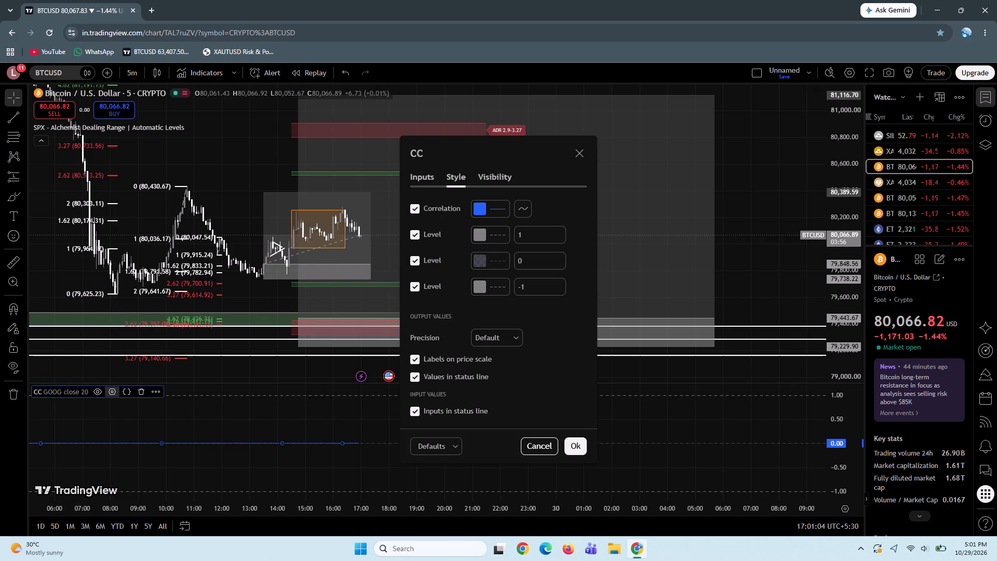
{"action": "left_click", "coordinate": [423, 168]}
{"action": "left_click", "coordinate": [423, 185]}
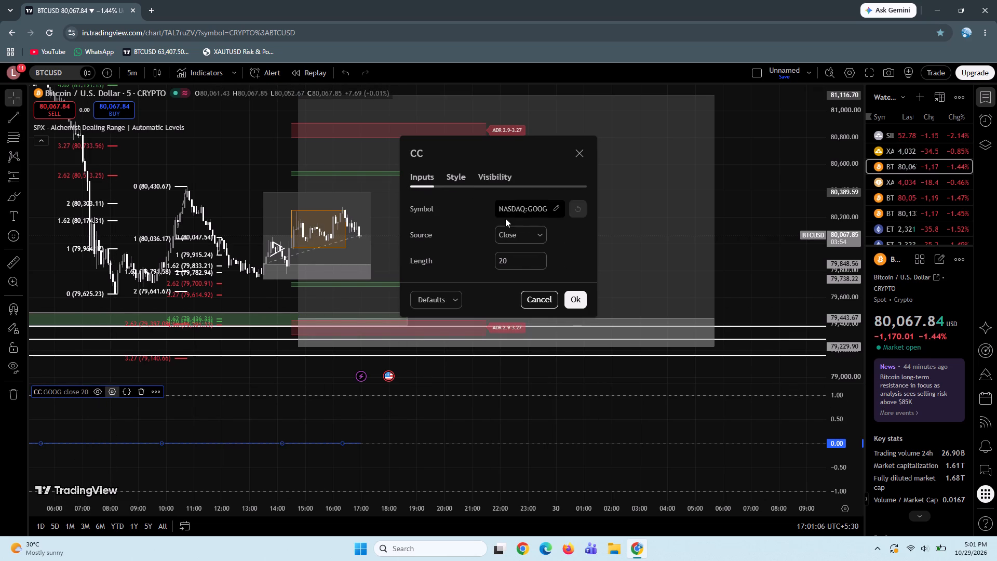
{"action": "left_click", "coordinate": [555, 213]}
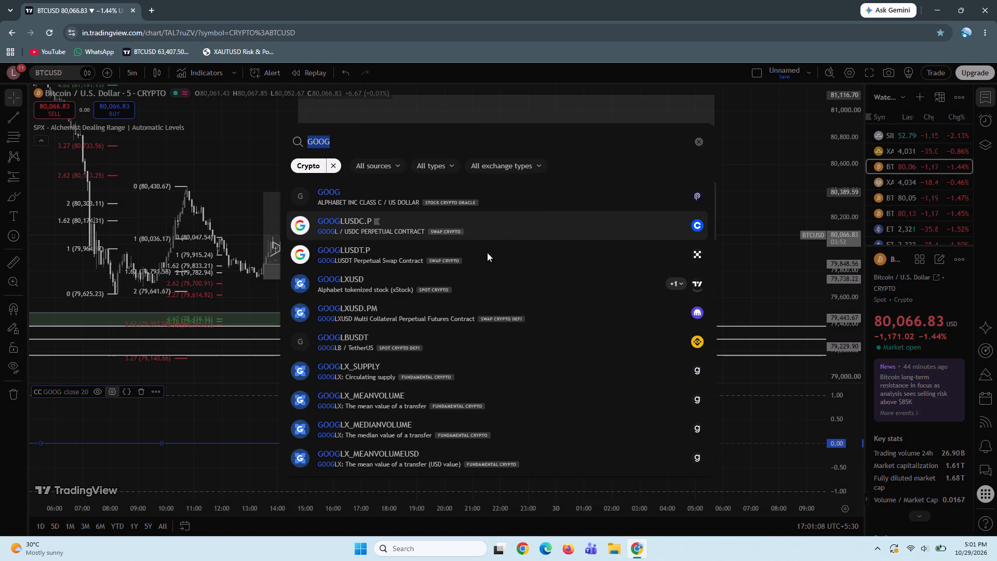
{"action": "scroll", "coordinate": [455, 326], "scroll_direction": "down", "scroll_amount": 1}
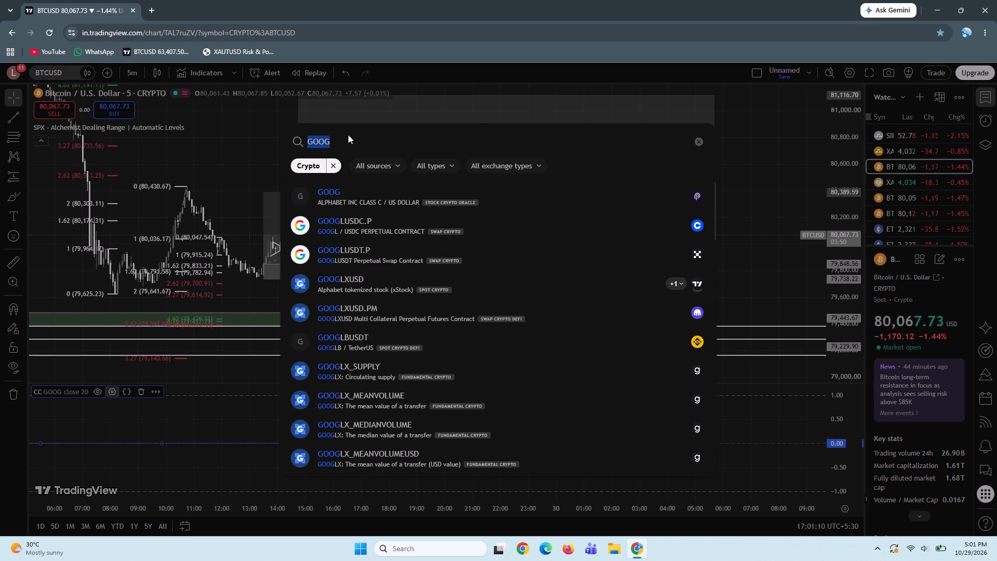
{"action": "key", "text": "BackSpace"}
{"action": "type", "text": "Xa"}
{"action": "type", "text": "uusd"}
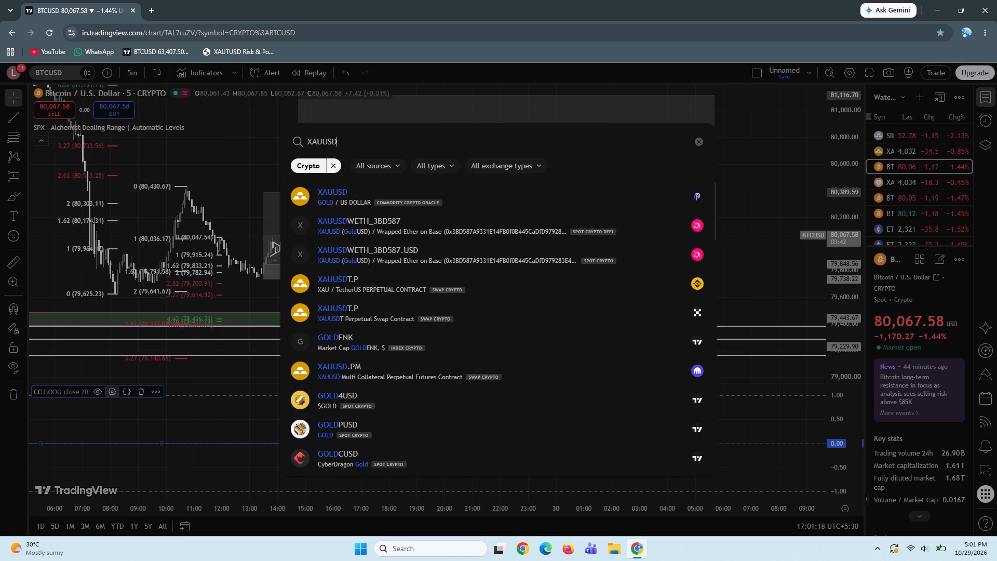
Look through the XAUUSD search results for a gold symbol to compare with BTCUSD.
{"action": "scroll", "coordinate": [511, 286], "scroll_direction": "down", "scroll_amount": 1}
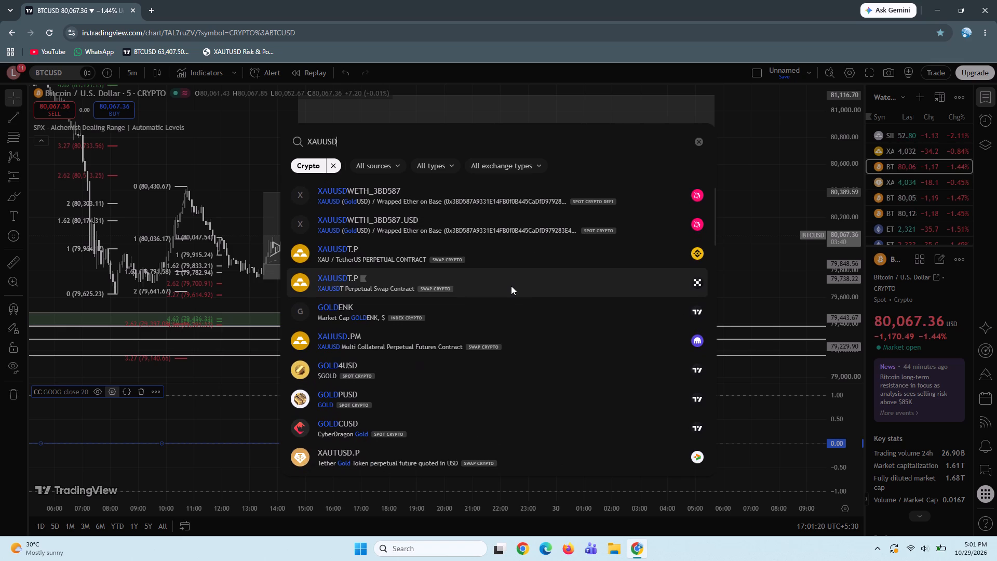
{"action": "scroll", "coordinate": [511, 286], "scroll_direction": "down", "scroll_amount": 2}
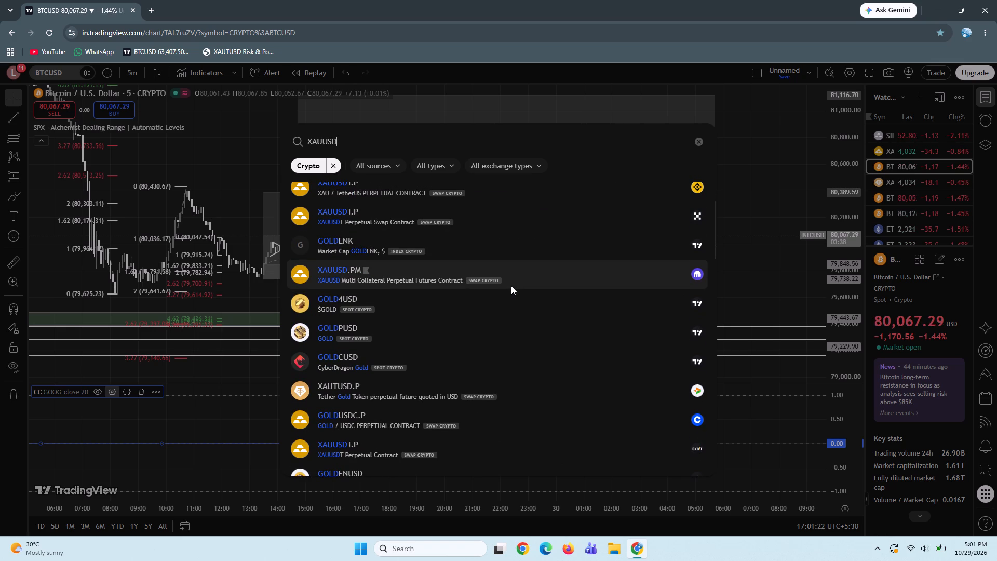
{"action": "scroll", "coordinate": [511, 286], "scroll_direction": "down", "scroll_amount": 4}
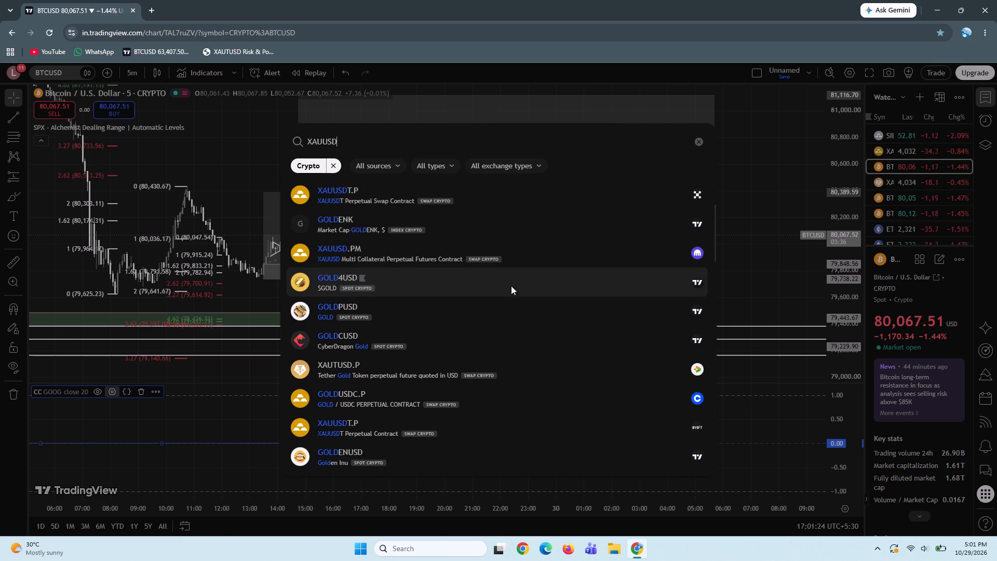
{"action": "scroll", "coordinate": [511, 286], "scroll_direction": "down", "scroll_amount": 5}
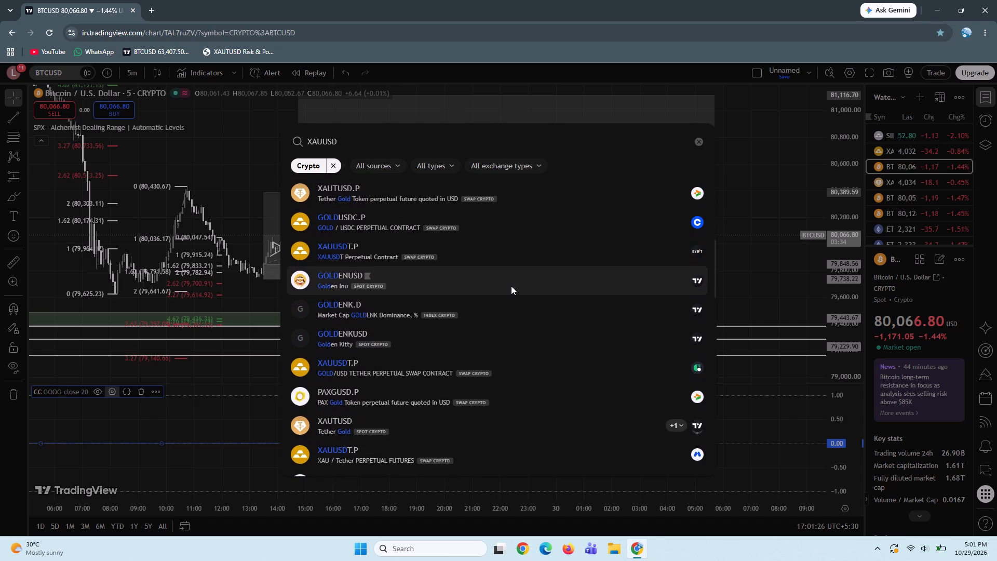
{"action": "scroll", "coordinate": [511, 286], "scroll_direction": "down", "scroll_amount": 3}
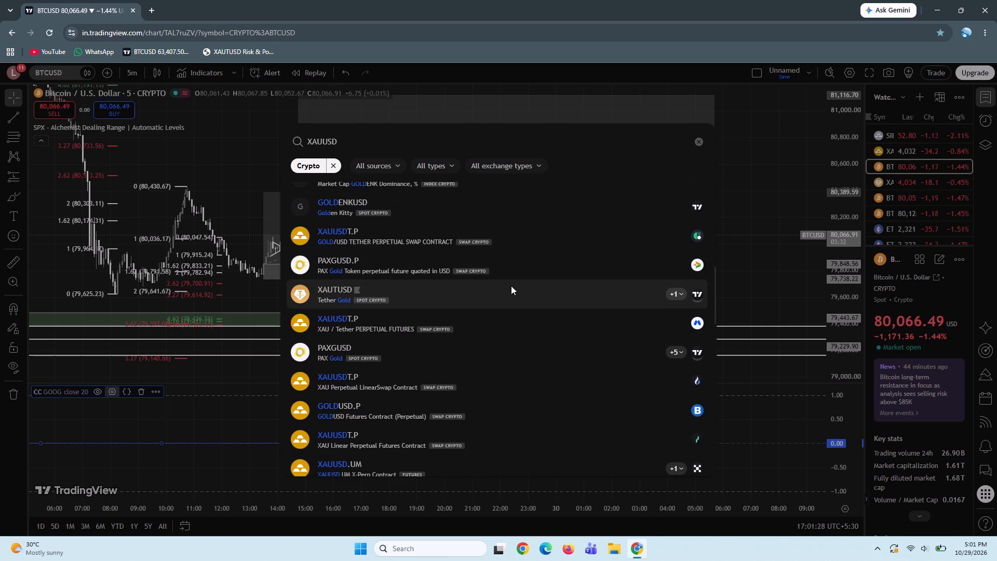
{"action": "scroll", "coordinate": [511, 286], "scroll_direction": "down", "scroll_amount": 1}
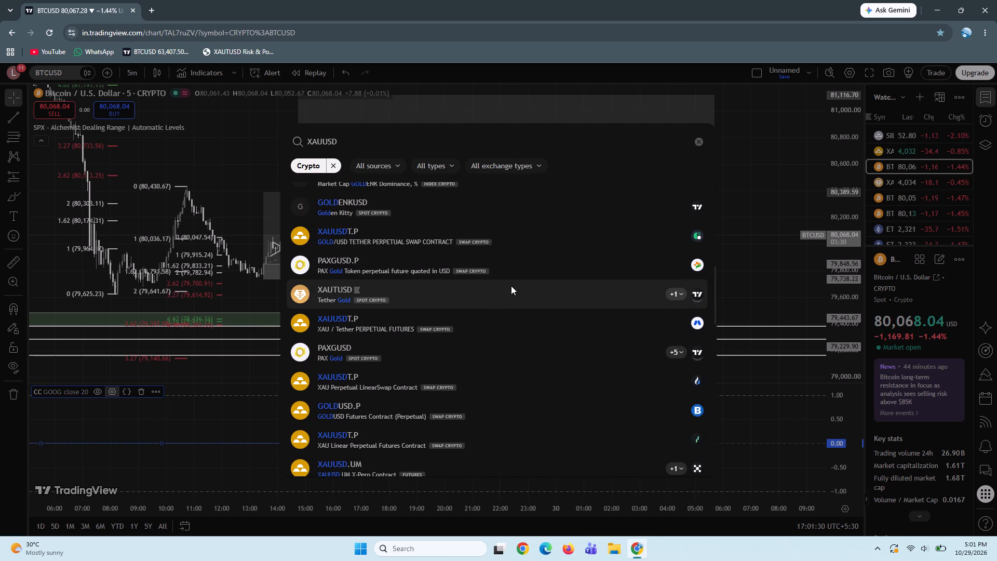
{"action": "scroll", "coordinate": [511, 286], "scroll_direction": "down", "scroll_amount": 2}
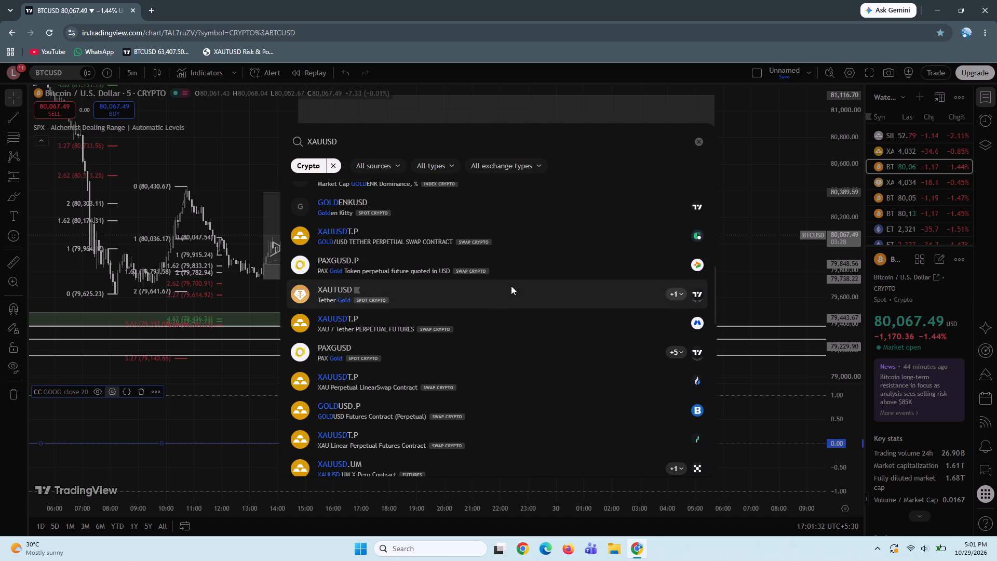
{"action": "scroll", "coordinate": [511, 286], "scroll_direction": "down", "scroll_amount": 3}
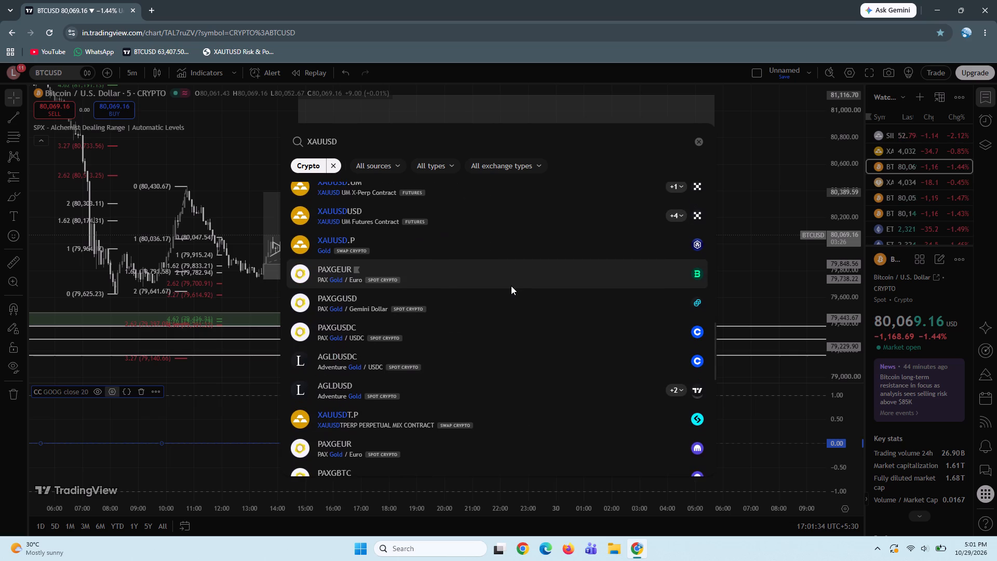
{"action": "scroll", "coordinate": [511, 286], "scroll_direction": "down", "scroll_amount": 6}
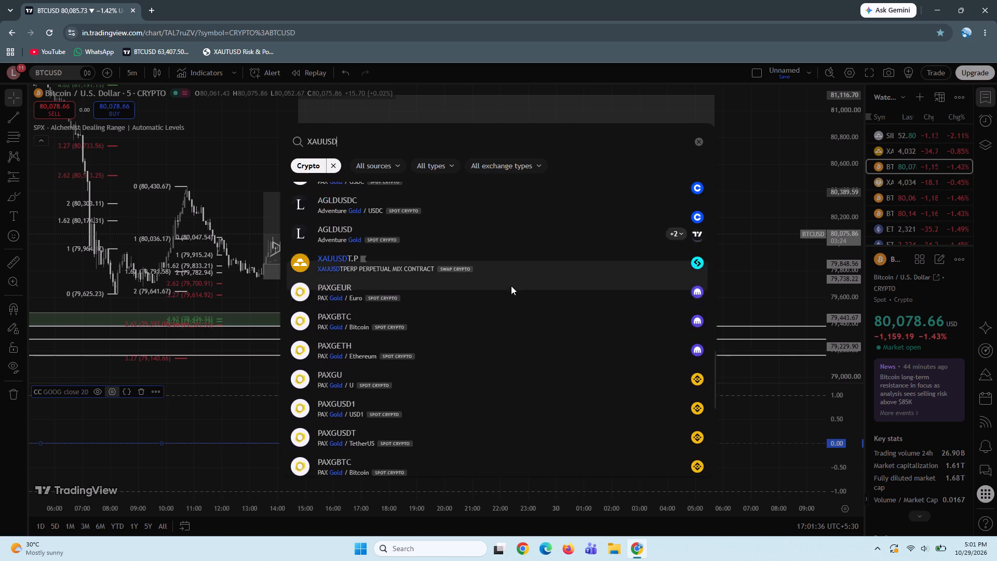
{"action": "scroll", "coordinate": [511, 286], "scroll_direction": "down", "scroll_amount": 3}
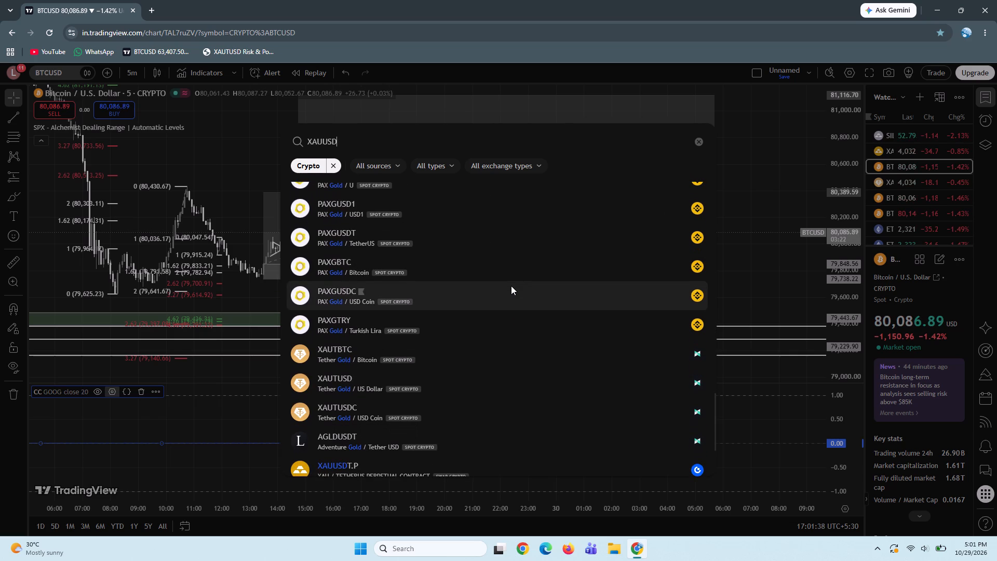
{"action": "scroll", "coordinate": [511, 286], "scroll_direction": "down", "scroll_amount": 4}
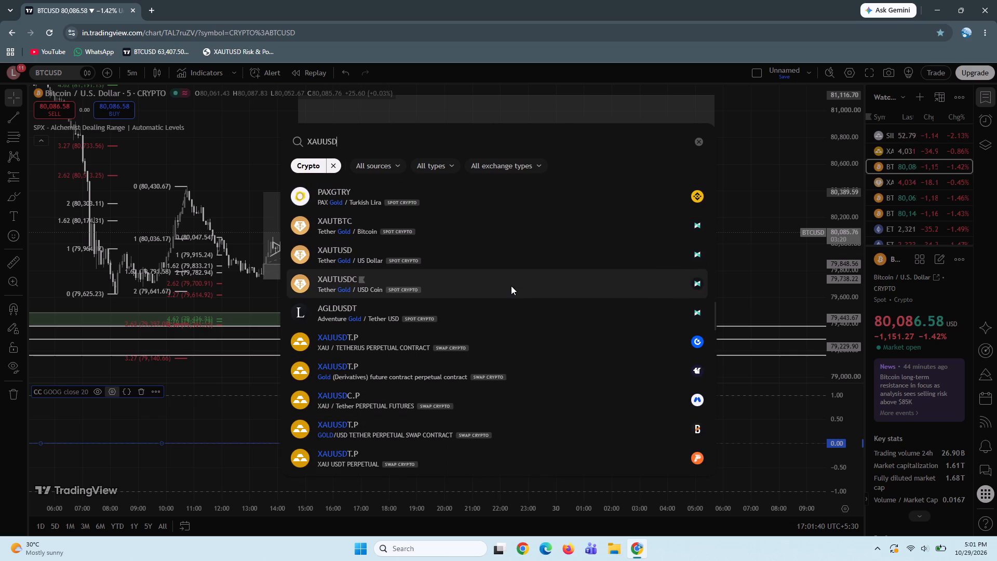
{"action": "scroll", "coordinate": [511, 286], "scroll_direction": "down", "scroll_amount": 4}
{"action": "scroll", "coordinate": [511, 286], "scroll_direction": "up", "scroll_amount": 7}
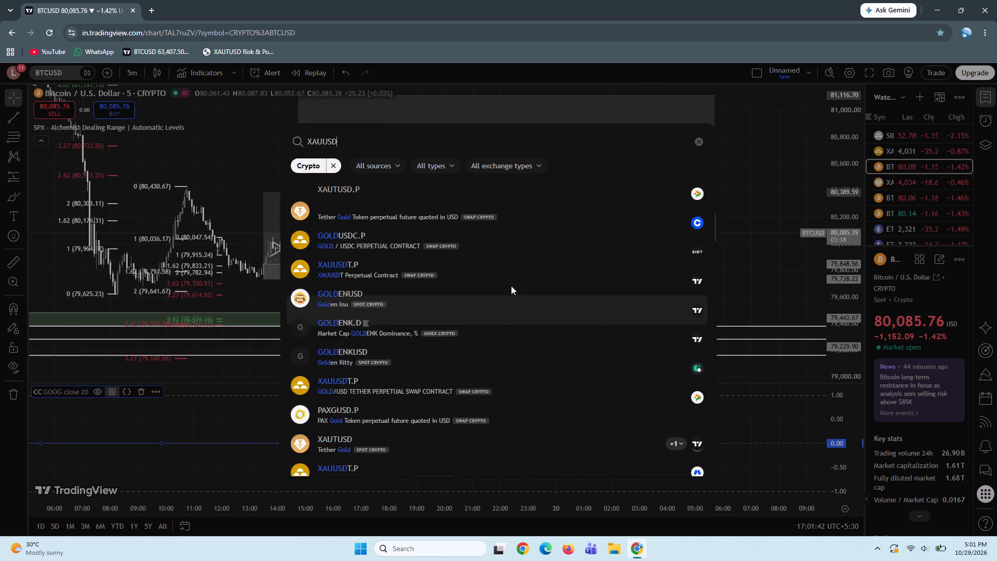
{"action": "scroll", "coordinate": [511, 286], "scroll_direction": "up", "scroll_amount": 3}
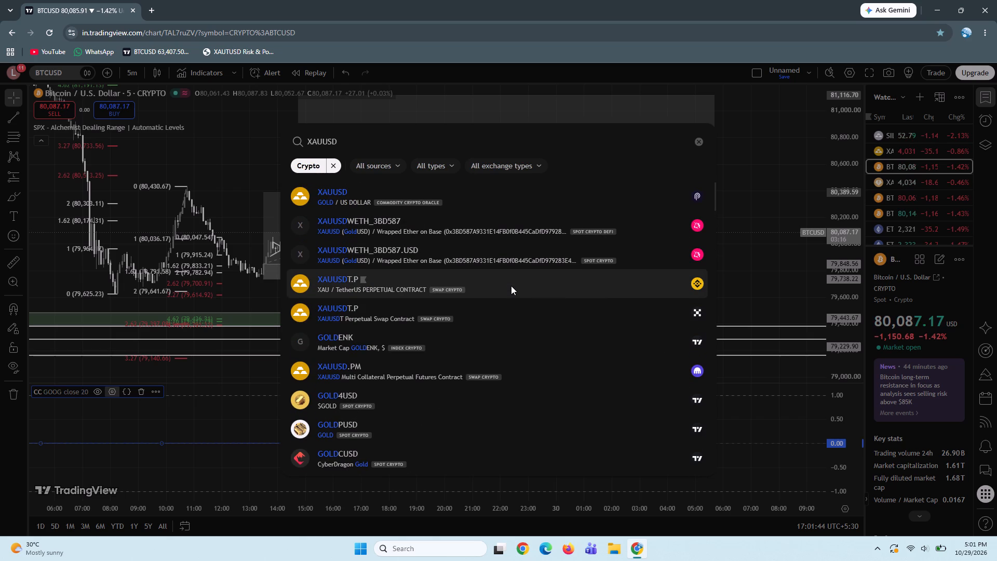
Set the CC indicator's comparison symbol to PYTH:XAUUSD, the Gold / US Dollar crypto oracle feed, and close its settings.
{"action": "left_click", "coordinate": [350, 204]}
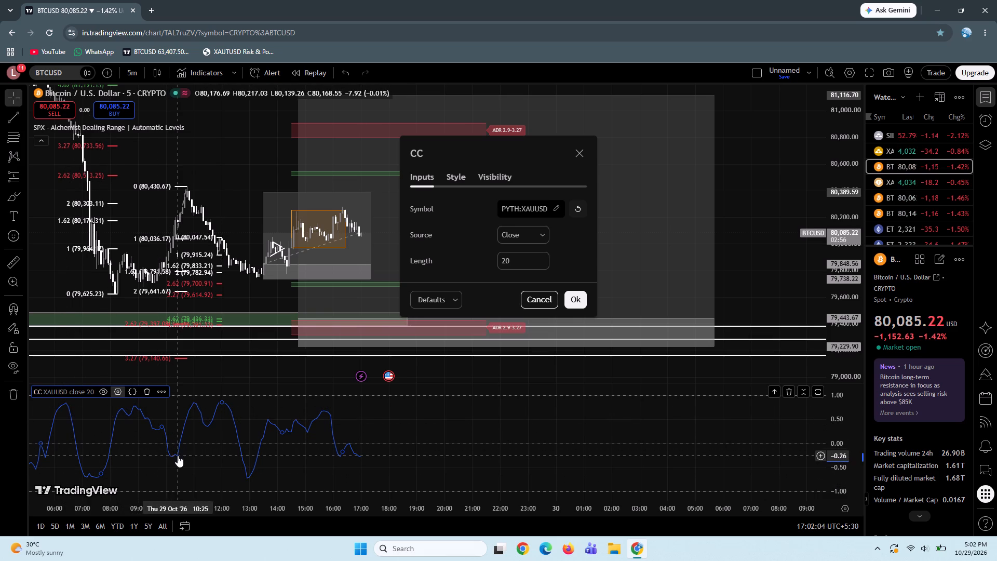
{"action": "left_click", "coordinate": [209, 375]}
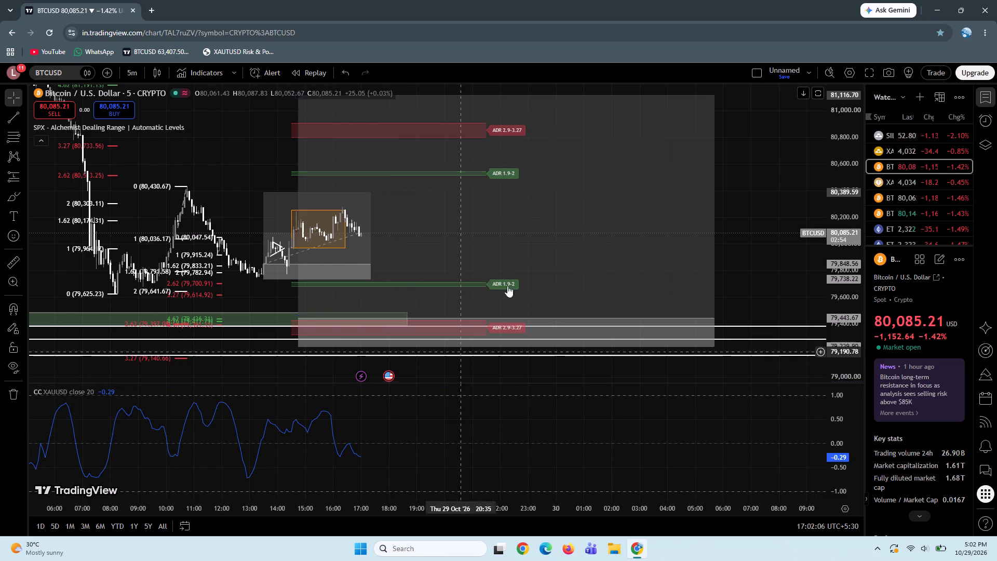
Examine the XAUUSD chart's earlier price action together with the correlation pane.
{"action": "left_click", "coordinate": [902, 156]}
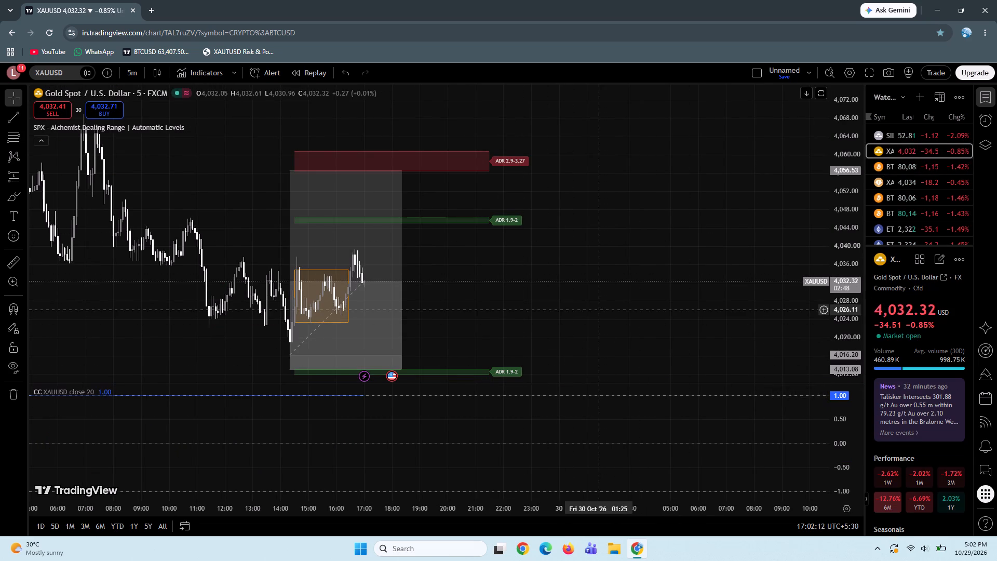
{"action": "left_click_drag", "start_coordinate": [599, 310], "coordinate": [588, 284]}
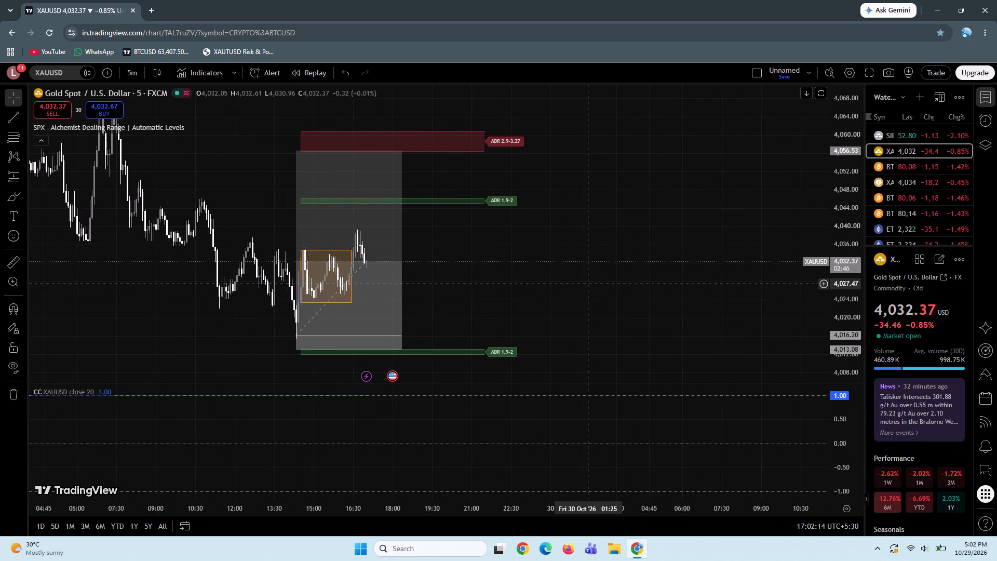
{"action": "left_click", "coordinate": [603, 311]}
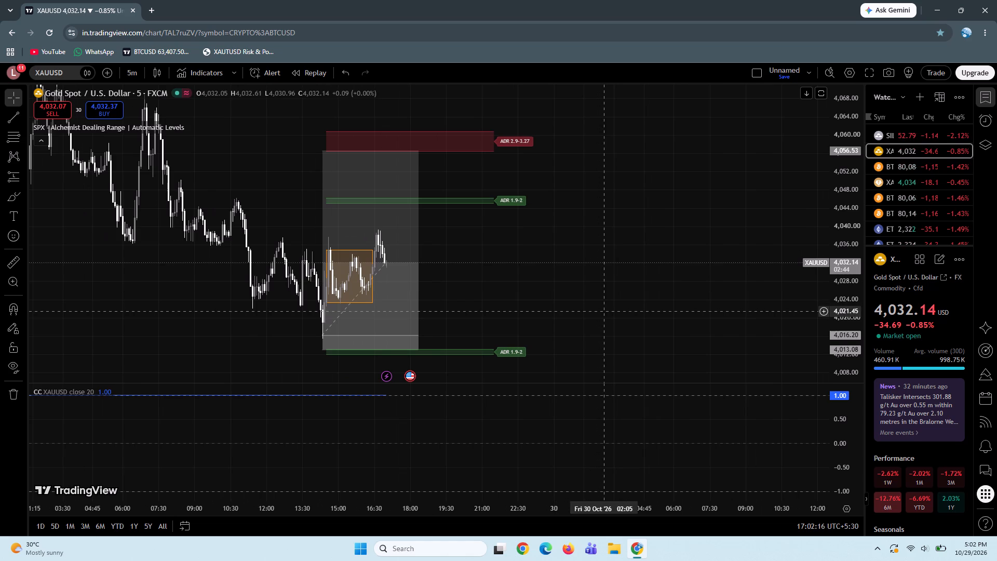
{"action": "left_click_drag", "start_coordinate": [223, 308], "coordinate": [326, 314]}
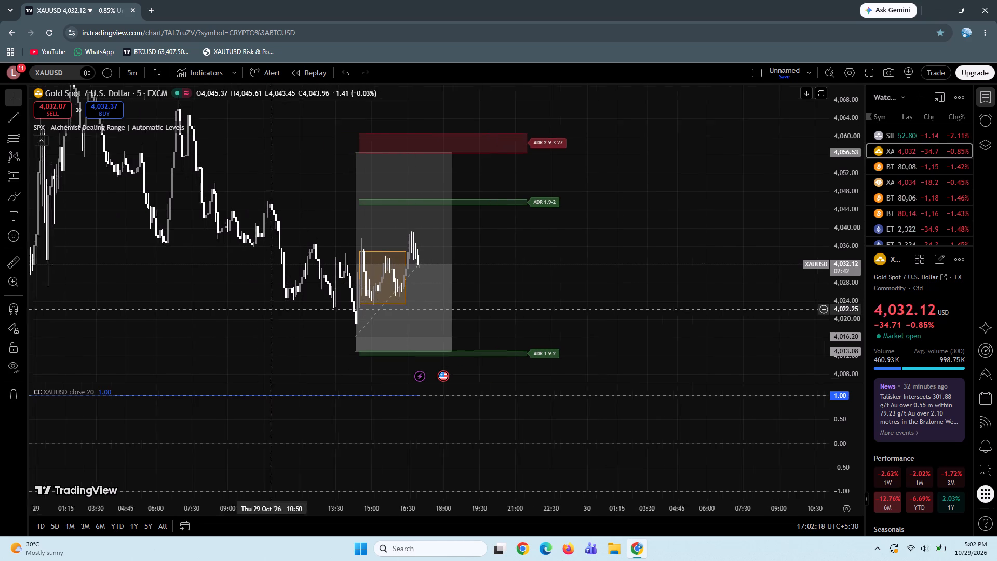
{"action": "left_click_drag", "start_coordinate": [326, 314], "coordinate": [536, 301]}
{"action": "left_click_drag", "start_coordinate": [325, 334], "coordinate": [399, 340]}
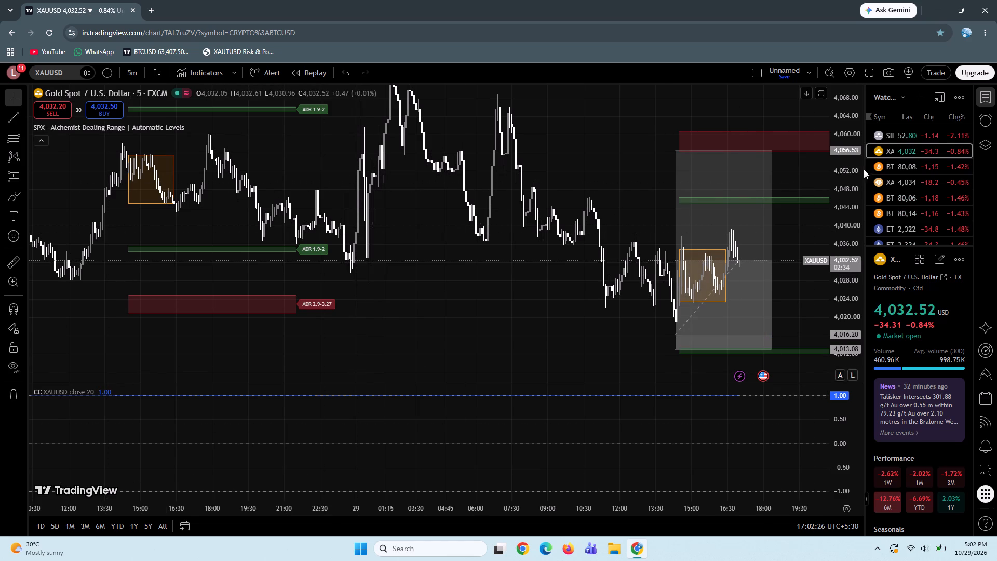
Return to the BTCUSD chart and examine its correlation with XAUUSD across the 28 and 29 October price swings.
{"action": "left_click", "coordinate": [895, 166]}
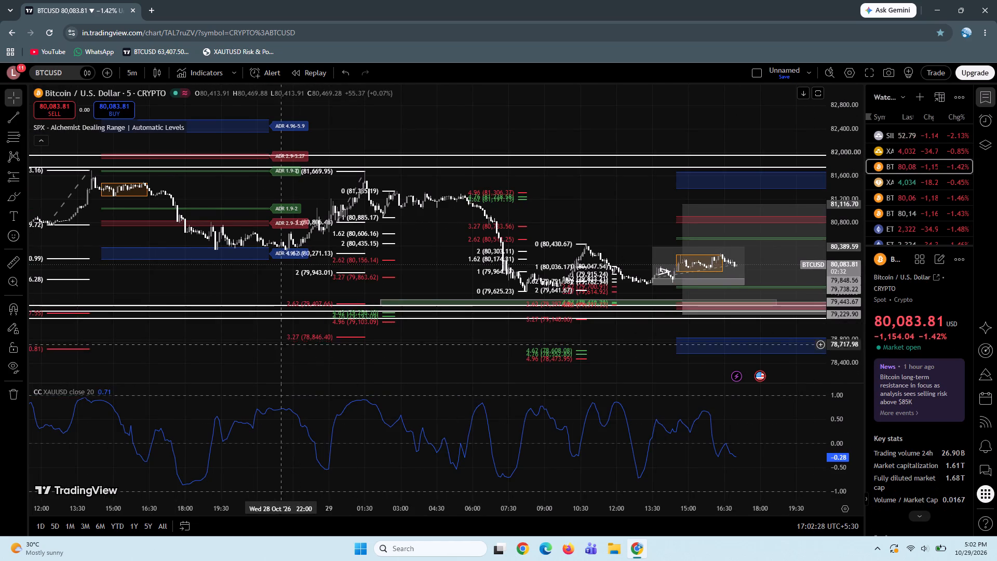
{"action": "left_click_drag", "start_coordinate": [299, 358], "coordinate": [331, 357]}
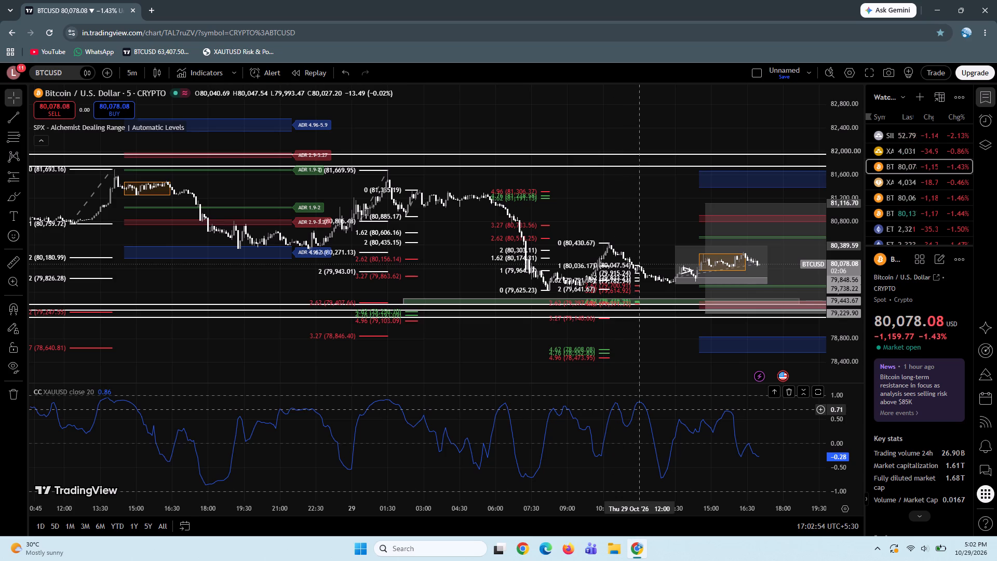
{"action": "left_click_drag", "start_coordinate": [199, 348], "coordinate": [250, 356]}
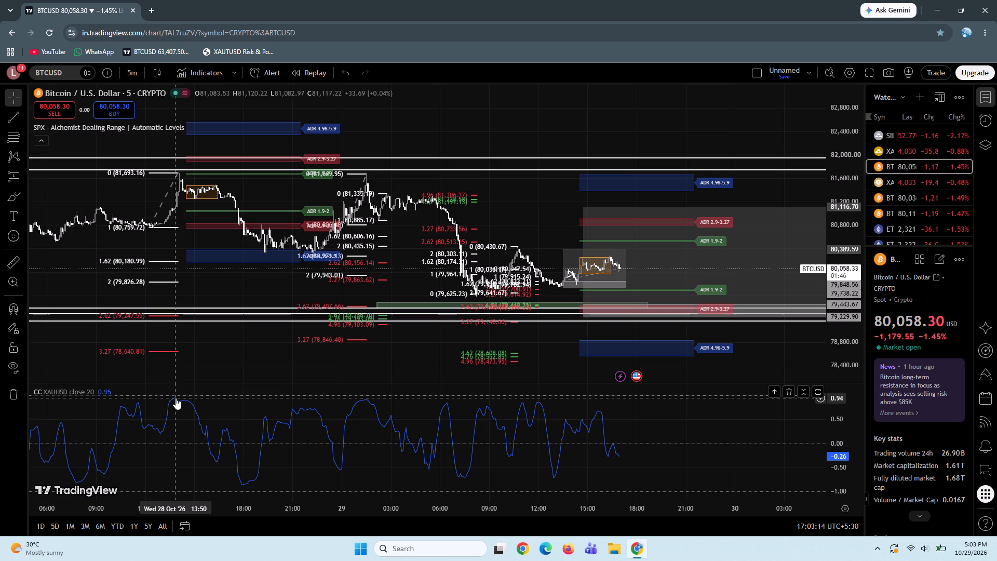
{"action": "left_click_drag", "start_coordinate": [312, 363], "coordinate": [265, 354]}
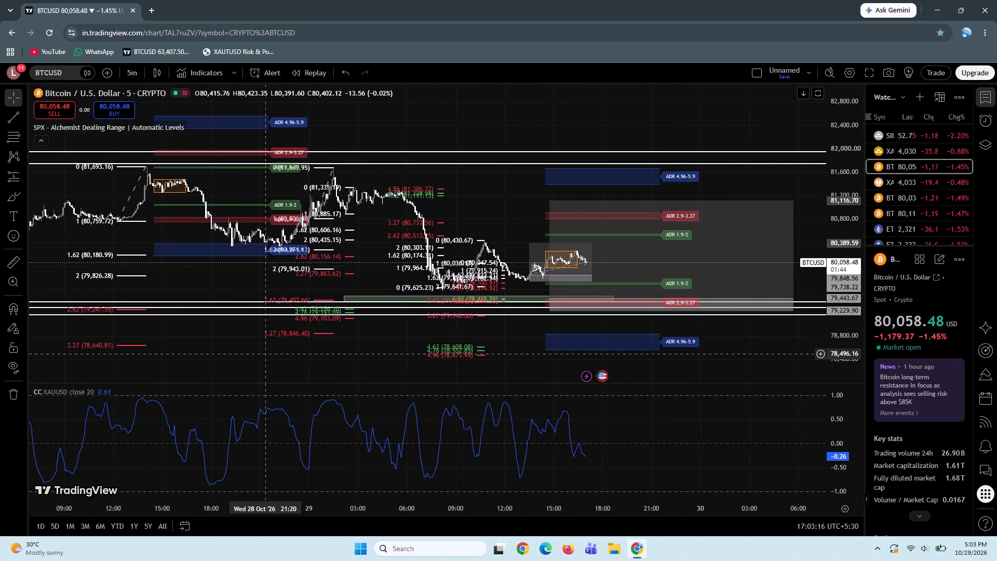
{"action": "left_click_drag", "start_coordinate": [481, 204], "coordinate": [256, 237]}
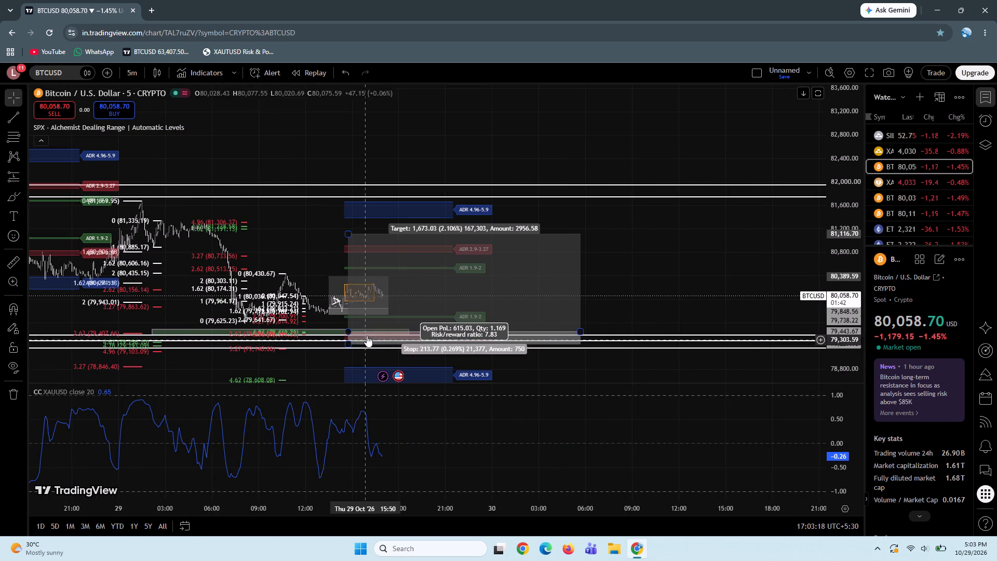
Draw a Fib retracement on BTCUSD from the 29 October 13:50 swing high near 80,053 to the 14:20 low at 79,773.10.
{"action": "left_click", "coordinate": [473, 495]}
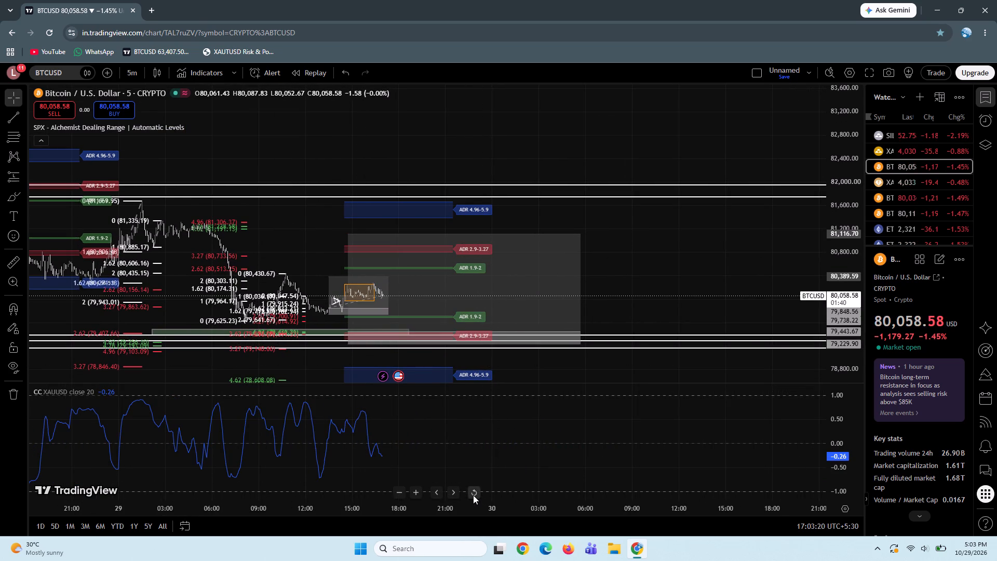
{"action": "left_click_drag", "start_coordinate": [664, 218], "coordinate": [511, 243]}
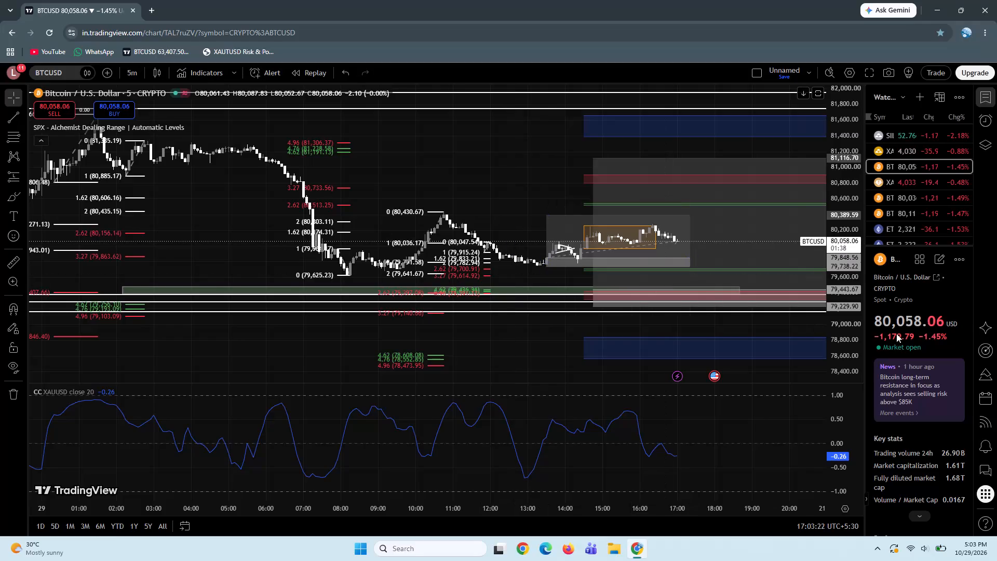
{"action": "left_click_drag", "start_coordinate": [854, 329], "coordinate": [872, 70]}
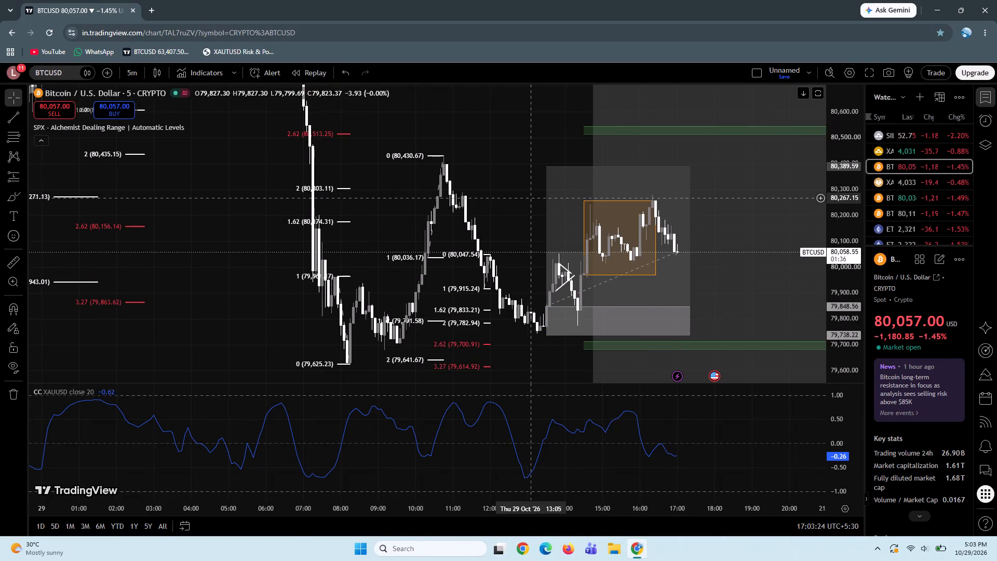
{"action": "left_click_drag", "start_coordinate": [514, 198], "coordinate": [444, 213]}
{"action": "left_click_drag", "start_coordinate": [444, 213], "coordinate": [372, 204]}
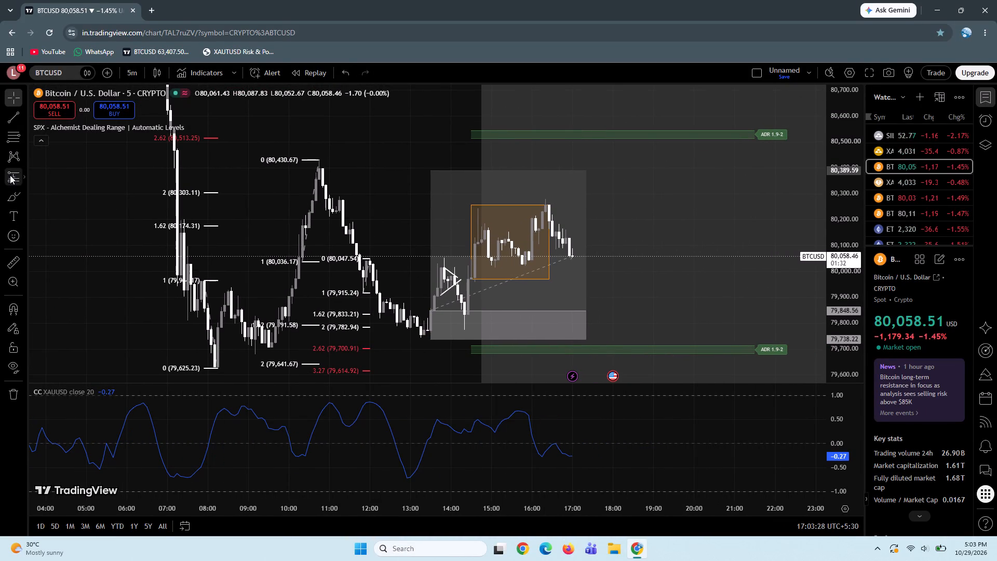
{"action": "left_click", "coordinate": [13, 137]}
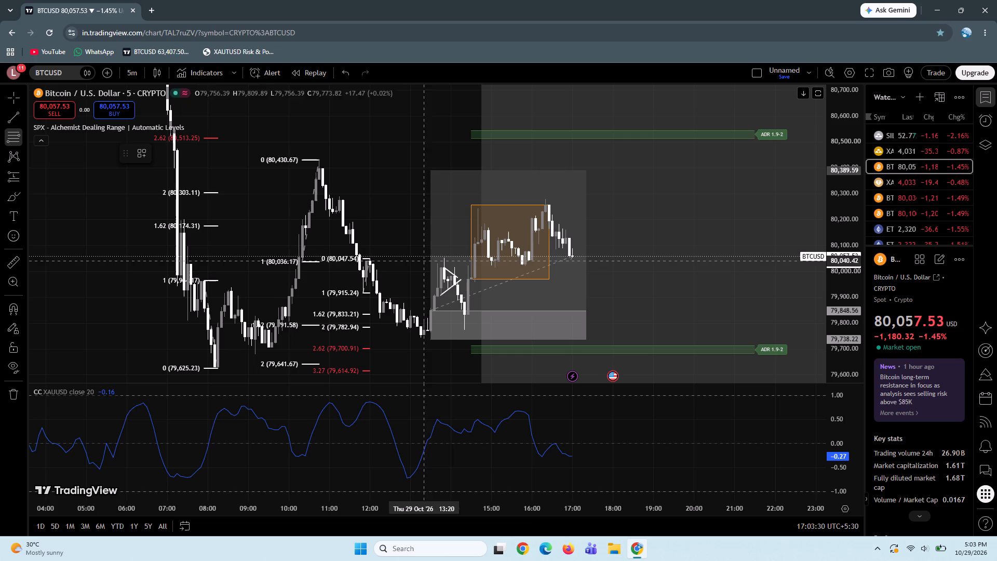
{"action": "left_click", "coordinate": [445, 257]}
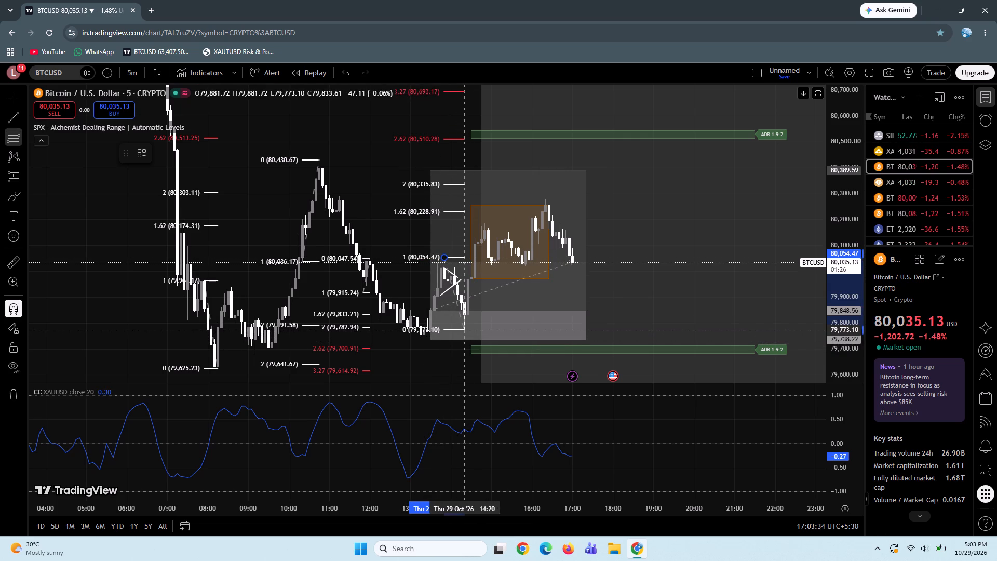
{"action": "left_click", "coordinate": [466, 330], "text": "ctrl"}
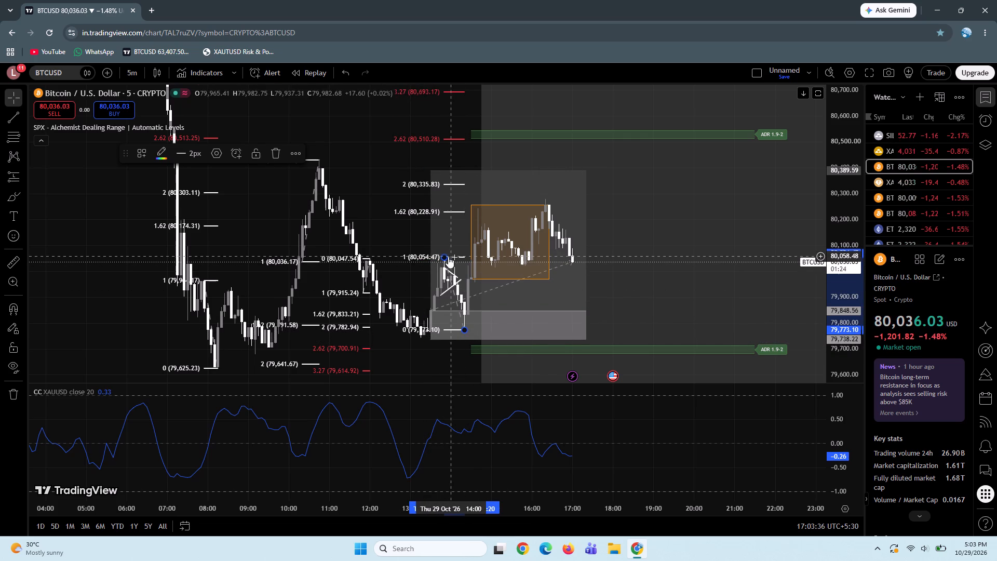
{"action": "left_click", "coordinate": [444, 258]}
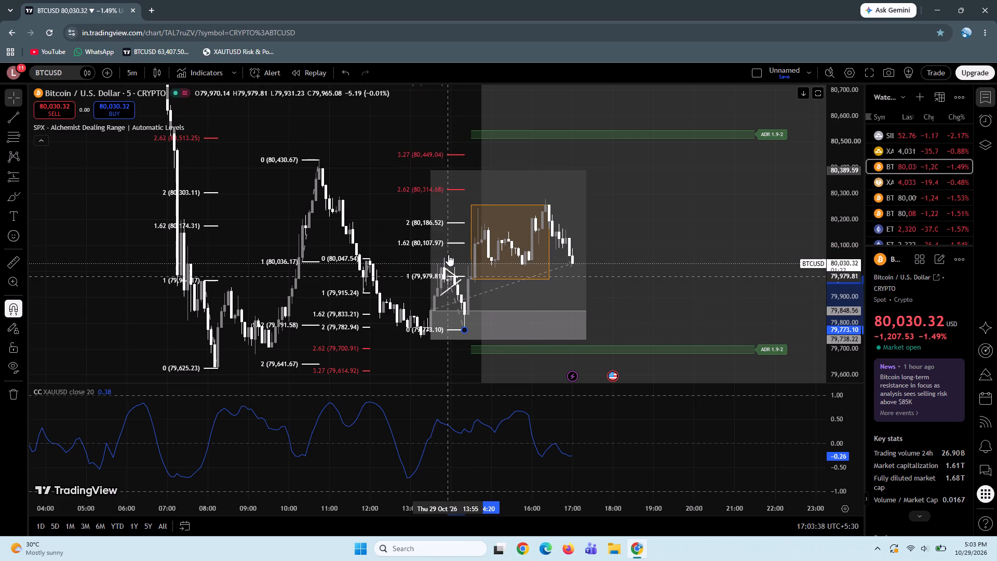
{"action": "left_click", "coordinate": [444, 256]}
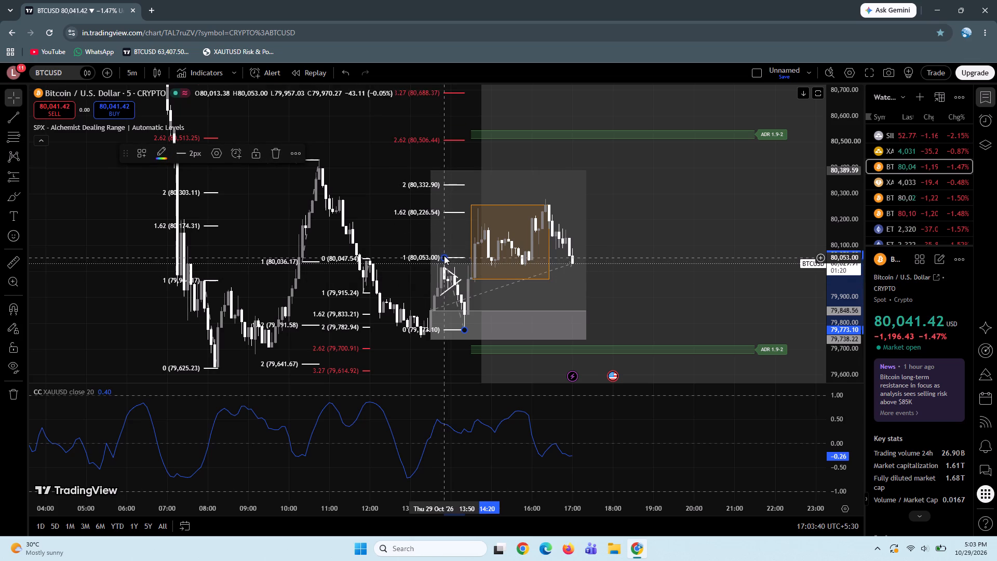
Examine the new Fib extension levels above price against the ADR zones and the long position's target area.
{"action": "left_click_drag", "start_coordinate": [400, 233], "coordinate": [338, 324]}
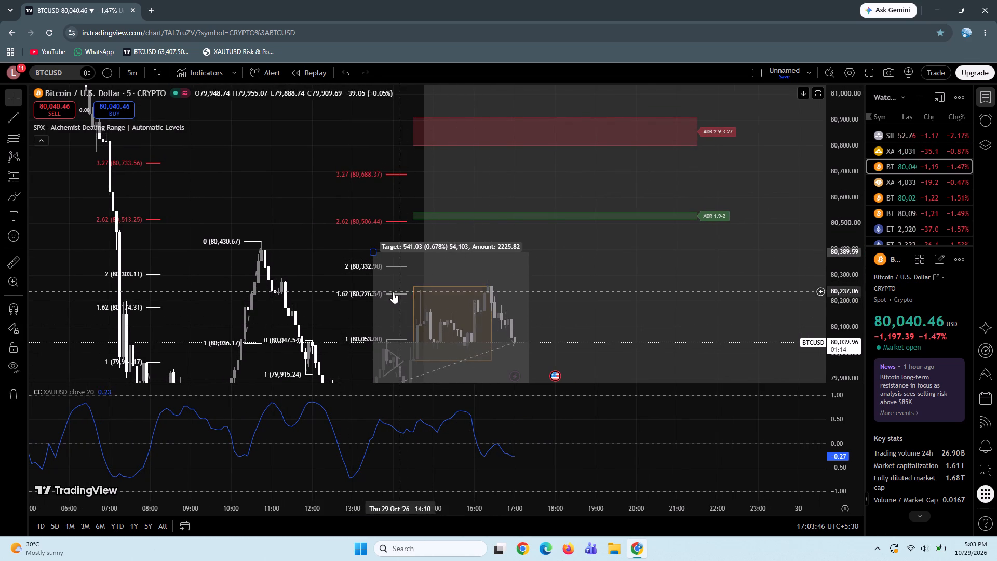
{"action": "left_click_drag", "start_coordinate": [326, 260], "coordinate": [300, 205]}
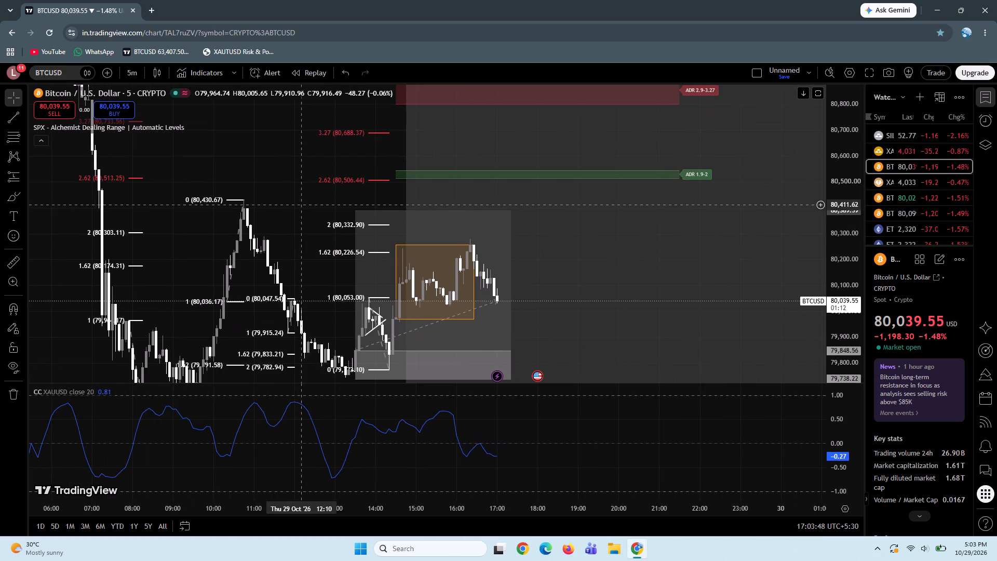
{"action": "left_click_drag", "start_coordinate": [308, 223], "coordinate": [276, 171]}
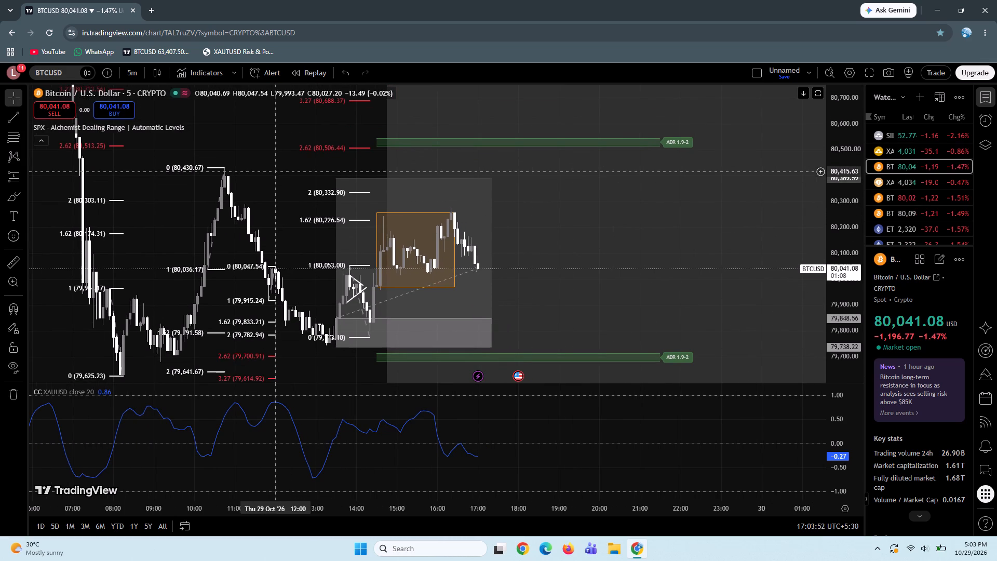
{"action": "left_click_drag", "start_coordinate": [276, 171], "coordinate": [284, 316]}
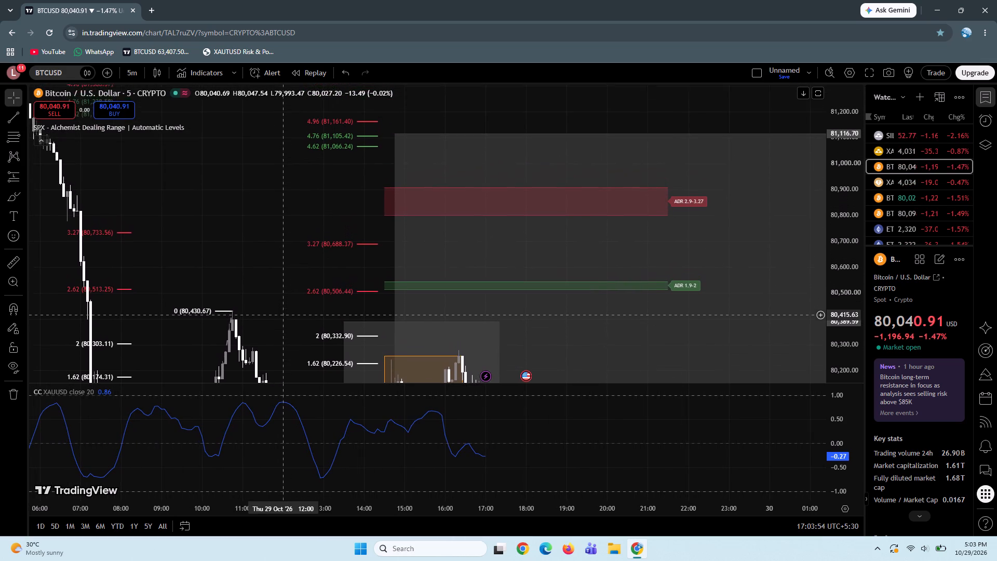
{"action": "left_click_drag", "start_coordinate": [284, 316], "coordinate": [257, 342]}
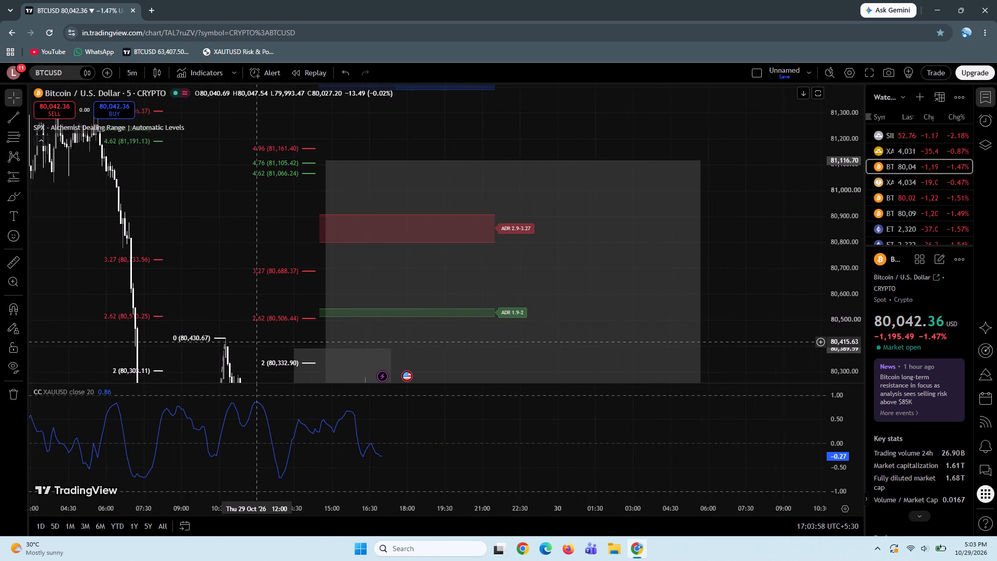
{"action": "left_click_drag", "start_coordinate": [831, 141], "coordinate": [810, 261]}
{"action": "left_click_drag", "start_coordinate": [690, 302], "coordinate": [684, 293]}
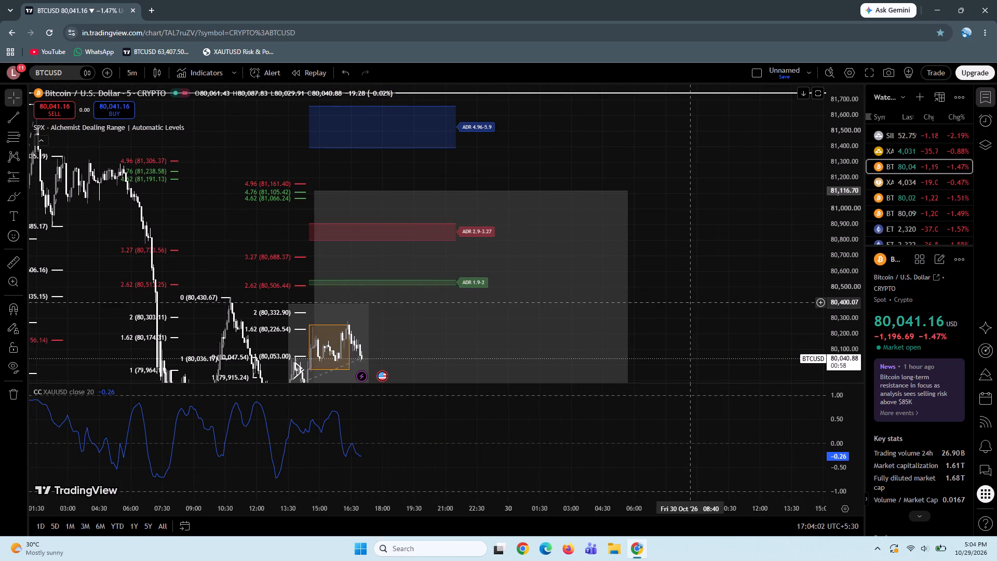
{"action": "left_click_drag", "start_coordinate": [684, 293], "coordinate": [642, 211]}
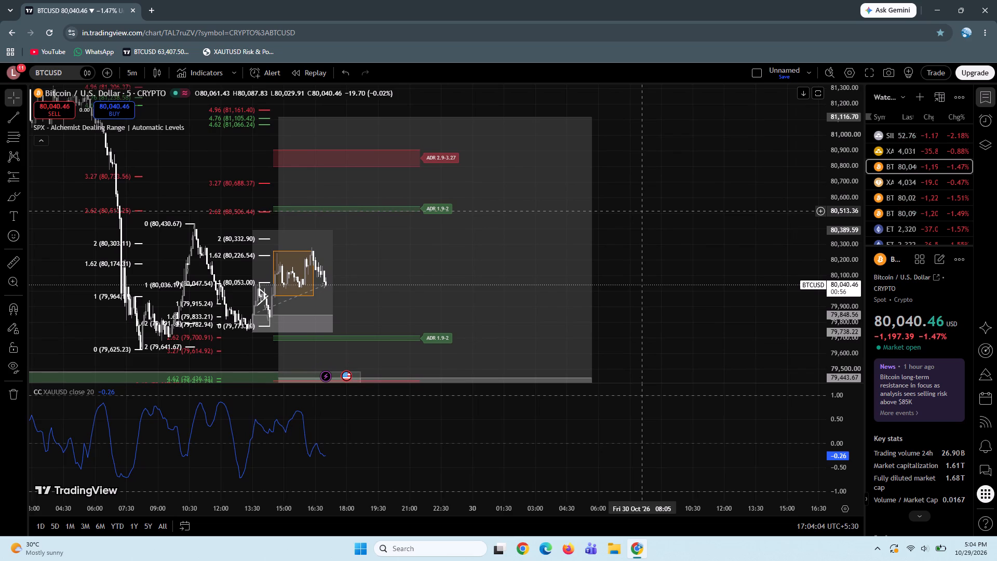
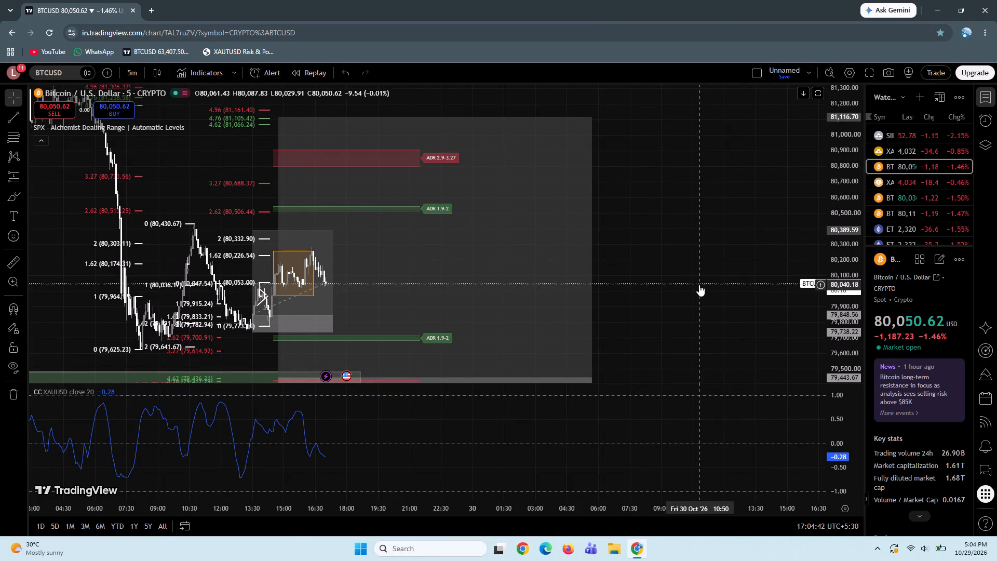
Examine BTCUSD's 29 October swings against the Fib levels, the ADR zones and the long position areas.
{"action": "left_click", "coordinate": [699, 285]}
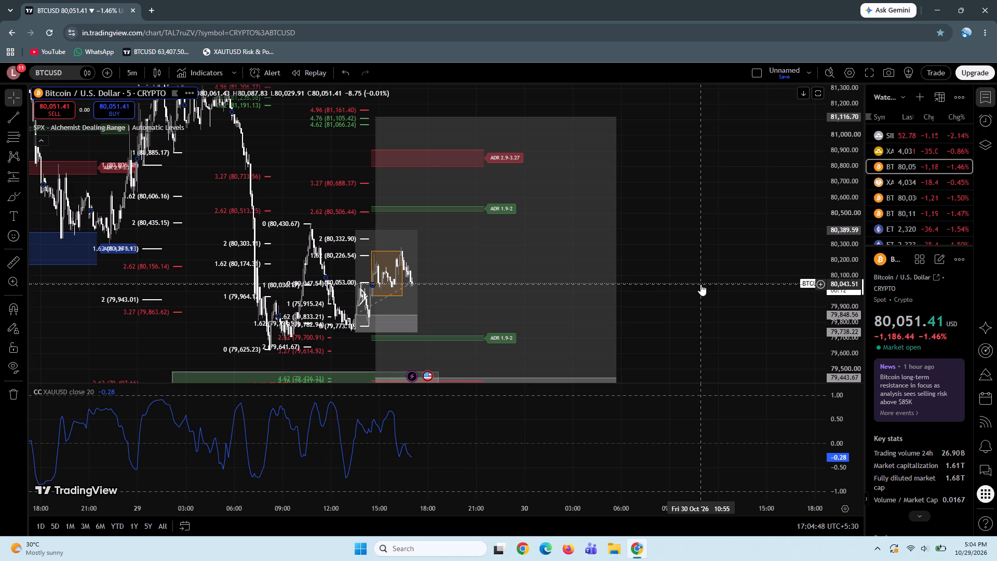
{"action": "left_click_drag", "start_coordinate": [689, 185], "coordinate": [688, 207]}
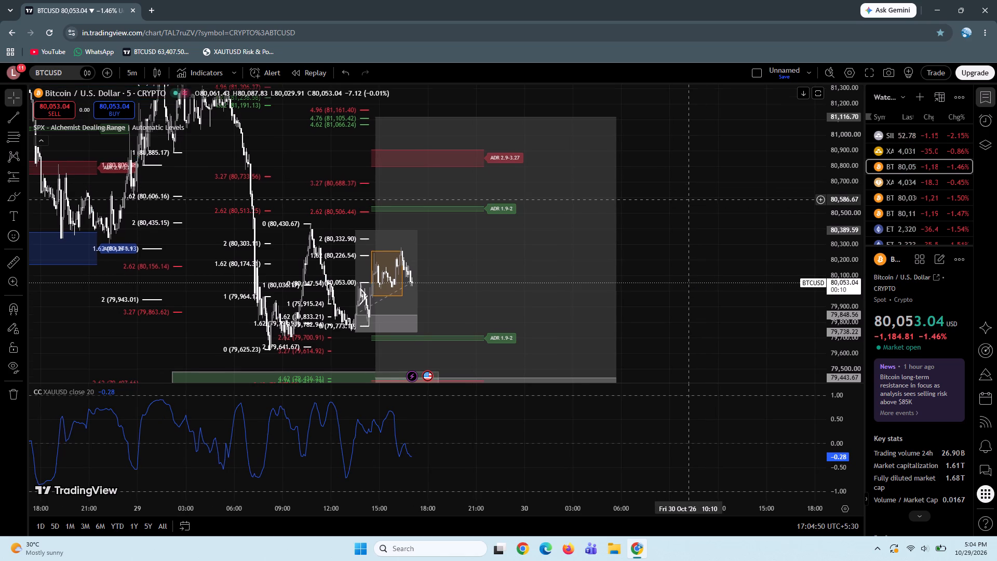
{"action": "left_click_drag", "start_coordinate": [688, 207], "coordinate": [670, 211]}
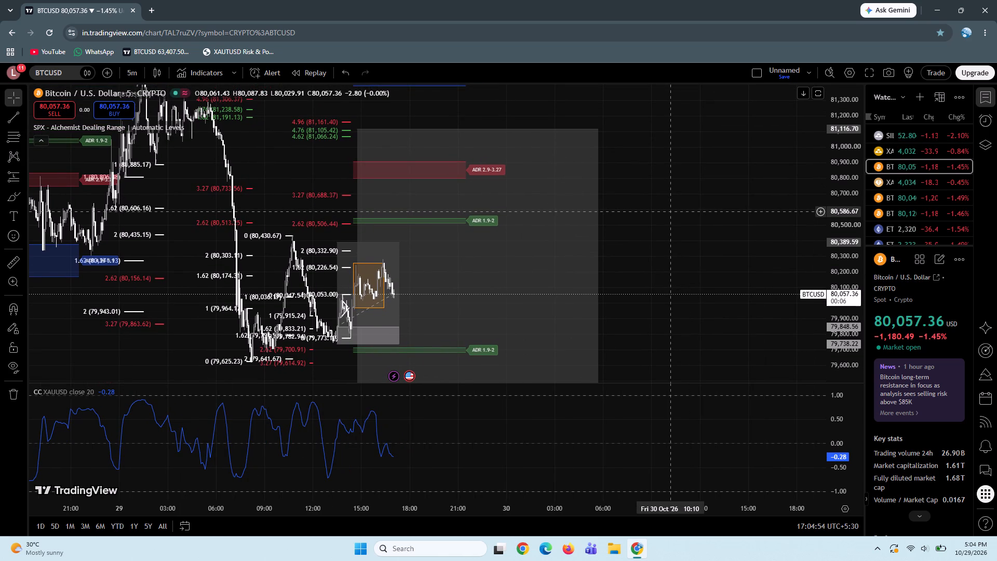
{"action": "left_click_drag", "start_coordinate": [670, 211], "coordinate": [710, 207]}
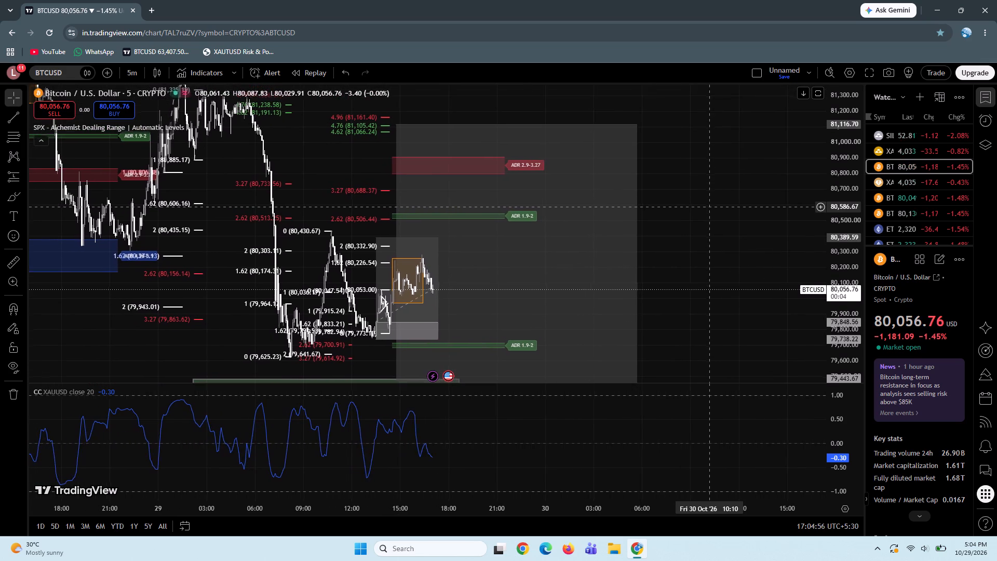
{"action": "left_click_drag", "start_coordinate": [710, 207], "coordinate": [715, 242]}
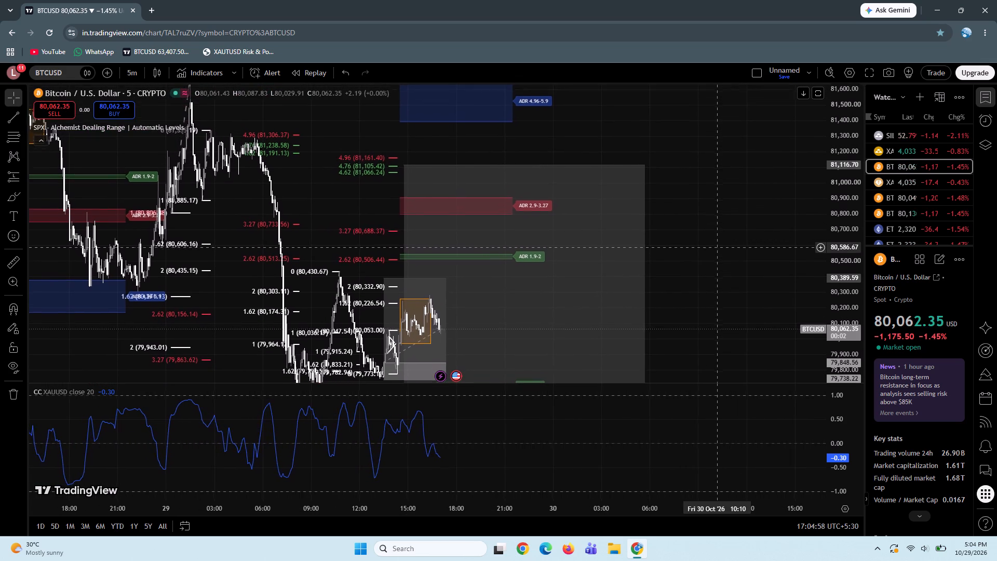
{"action": "left_click_drag", "start_coordinate": [715, 242], "coordinate": [709, 233]}
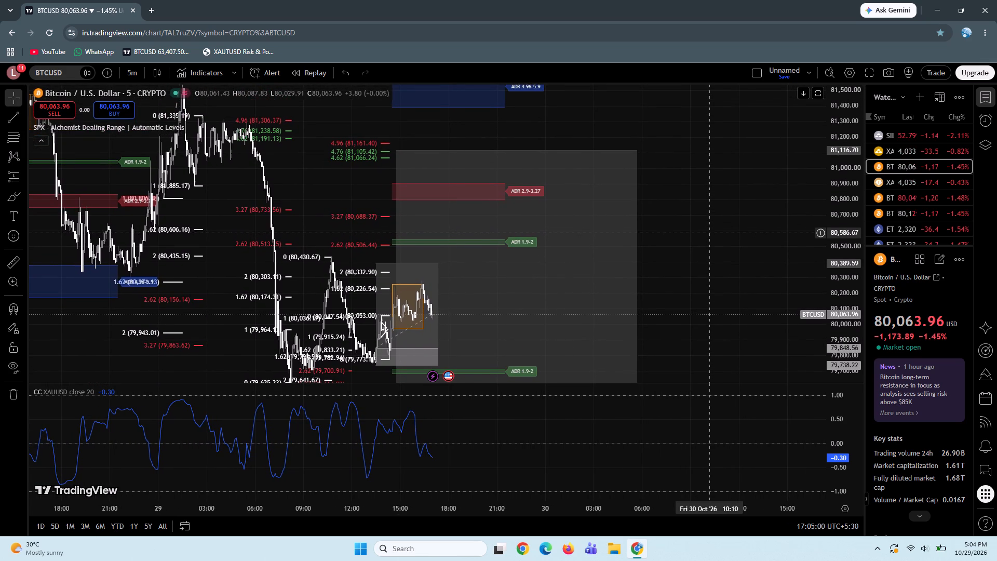
{"action": "left_click_drag", "start_coordinate": [709, 233], "coordinate": [712, 207]}
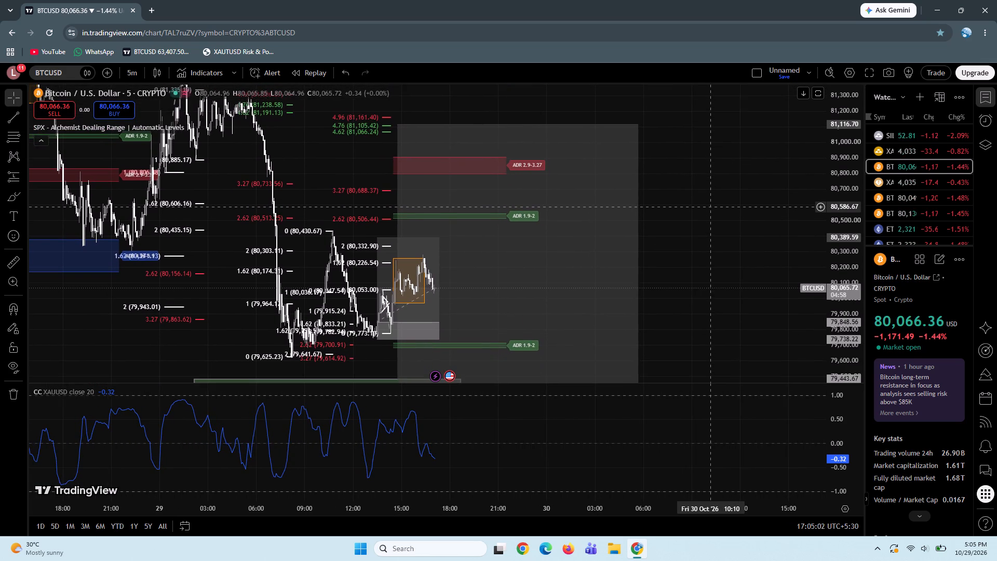
{"action": "left_click_drag", "start_coordinate": [712, 207], "coordinate": [711, 231]}
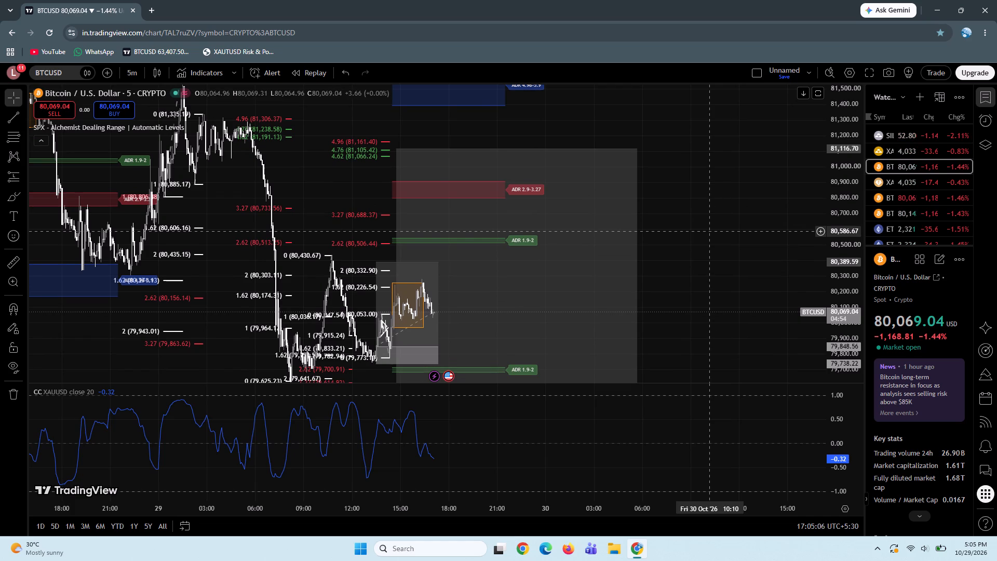
{"action": "left_click_drag", "start_coordinate": [711, 231], "coordinate": [716, 215]}
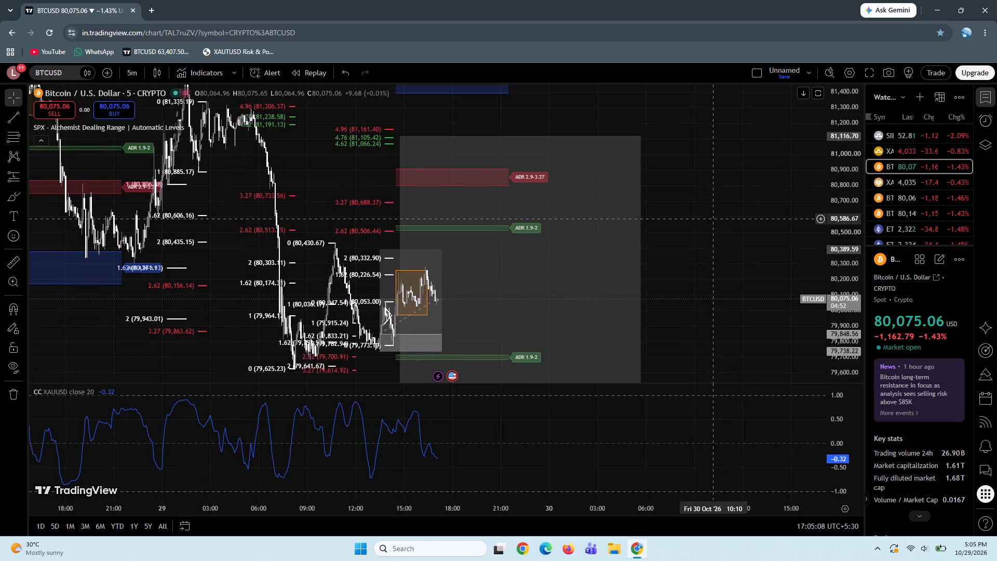
{"action": "left_click_drag", "start_coordinate": [716, 215], "coordinate": [719, 178]}
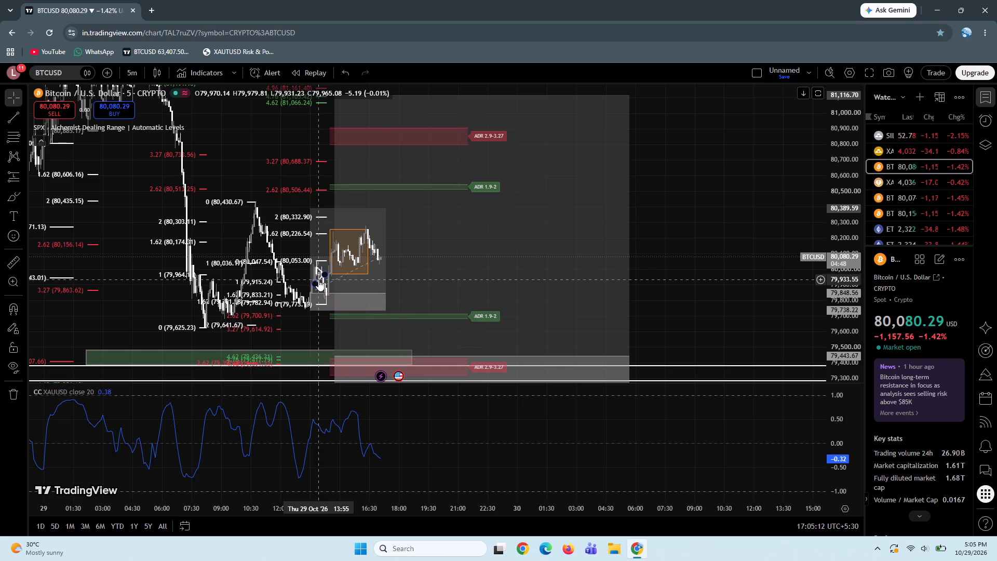
Delete the extra drawings laid over the BTCUSD swing from the 29 October 13:50 high to the 14:20 low.
{"action": "left_click", "coordinate": [318, 279]}
{"action": "key", "text": "Delete"}
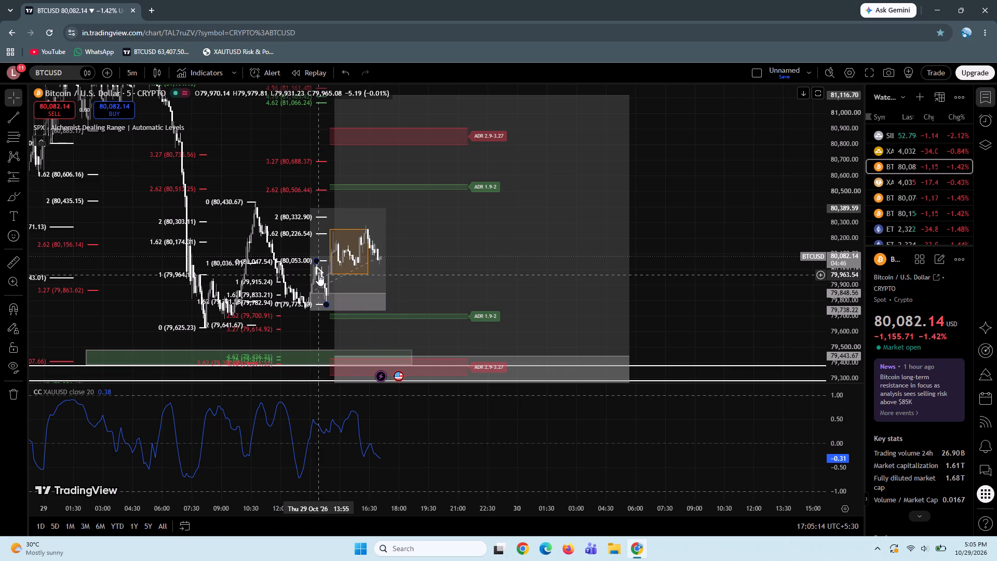
{"action": "left_click", "coordinate": [320, 270]}
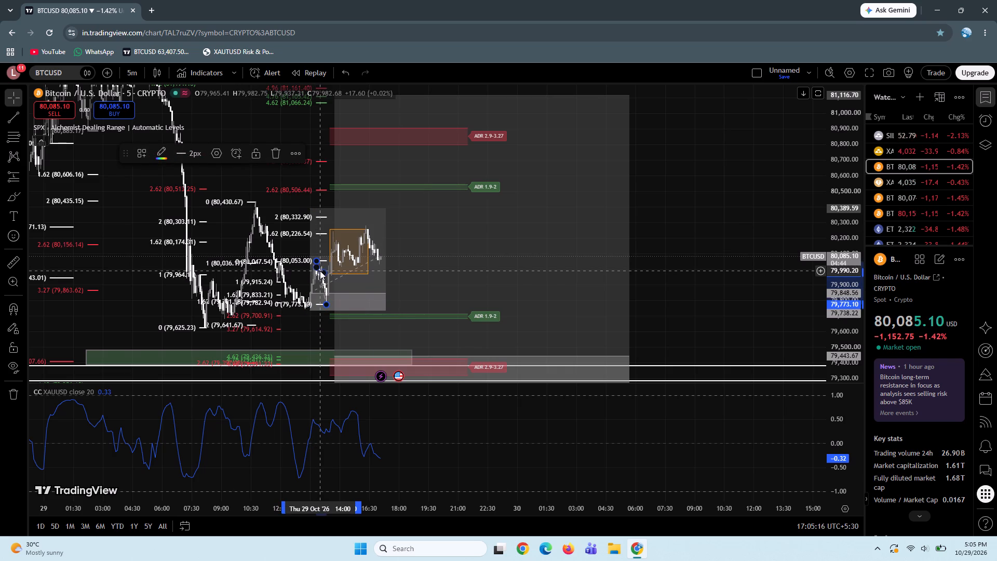
{"action": "left_click", "coordinate": [320, 271]}
{"action": "key", "text": "Delete"}
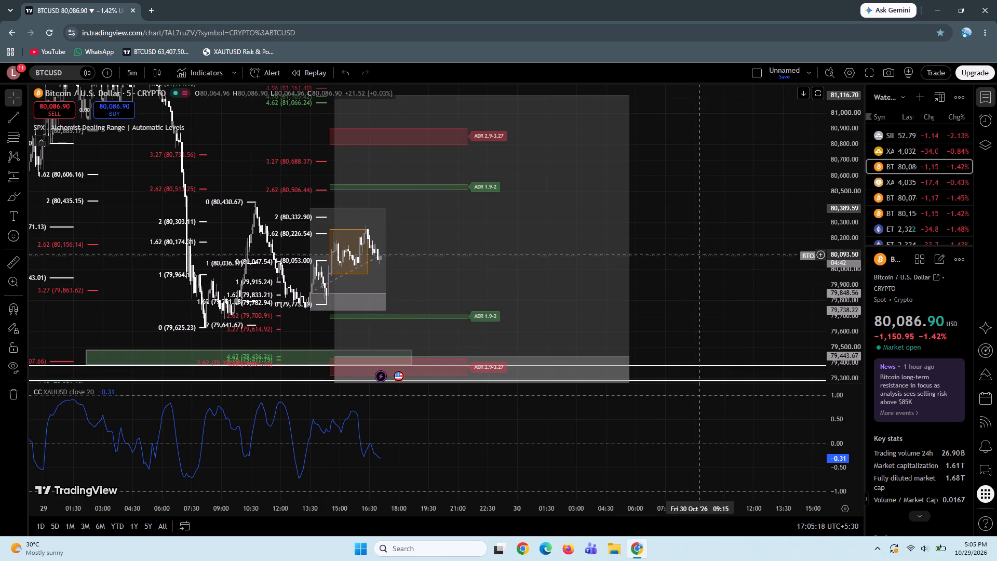
Examine the BTCUSD price action since late 28 October against the ADR zones and the Fib extension levels.
{"action": "left_click", "coordinate": [717, 242]}
{"action": "left_click_drag", "start_coordinate": [695, 236], "coordinate": [716, 238]}
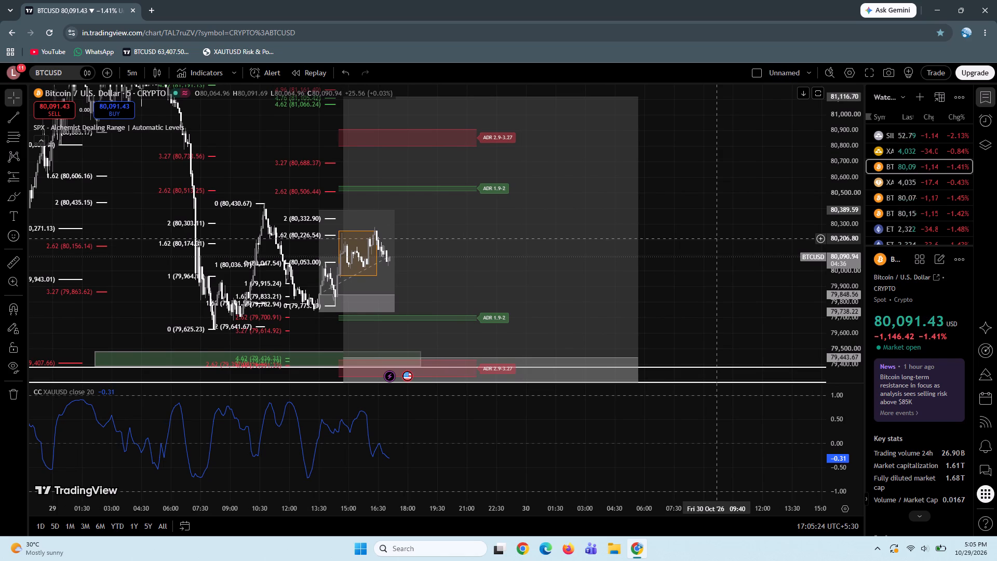
{"action": "left_click_drag", "start_coordinate": [716, 238], "coordinate": [737, 254]}
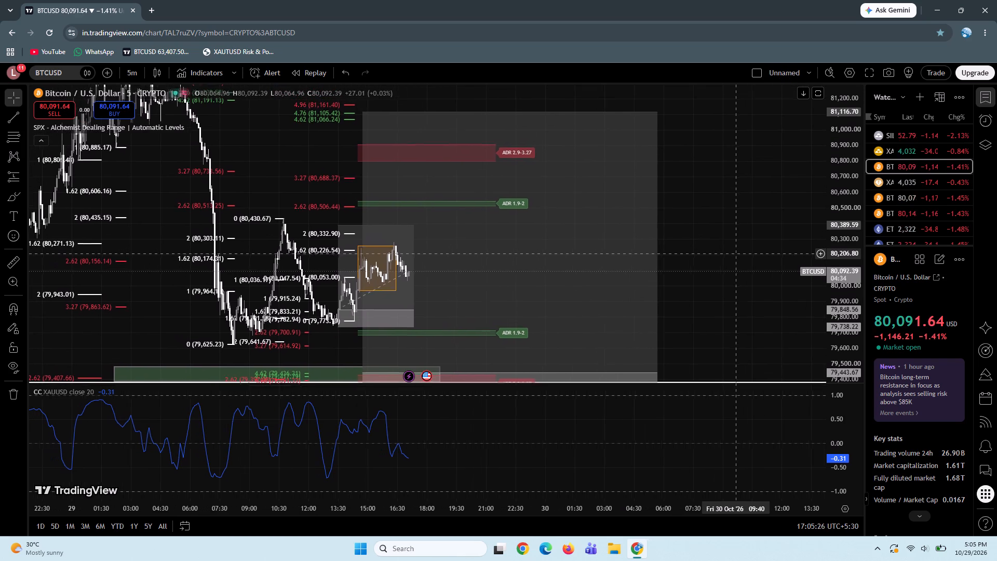
{"action": "left_click_drag", "start_coordinate": [737, 254], "coordinate": [738, 255]}
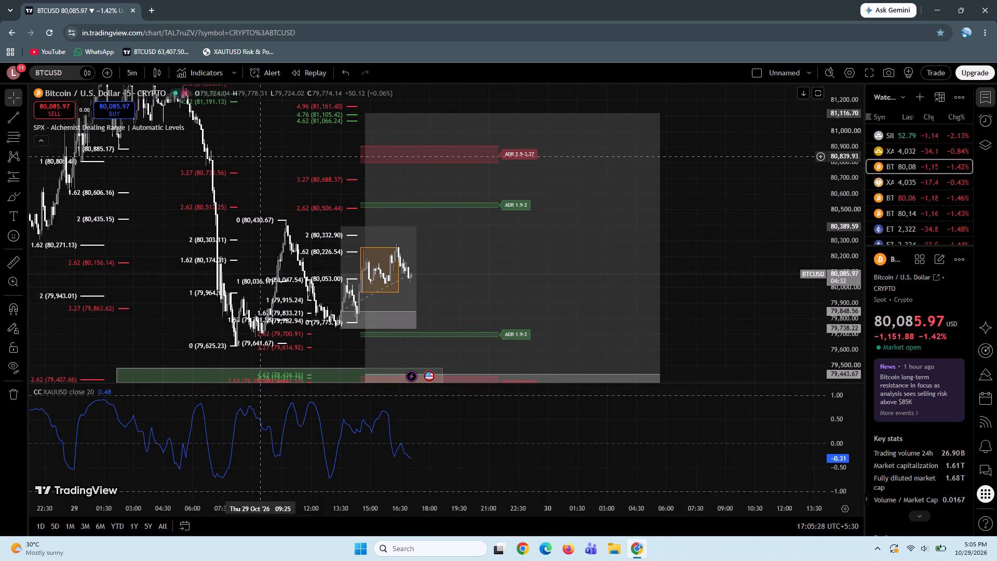
{"action": "left_click_drag", "start_coordinate": [261, 156], "coordinate": [354, 249]}
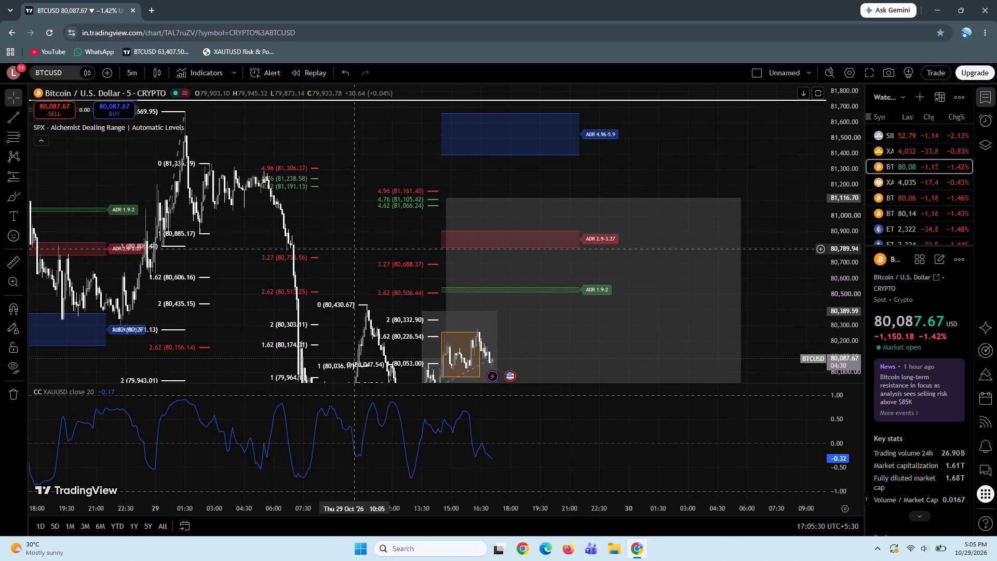
{"action": "left_click_drag", "start_coordinate": [354, 249], "coordinate": [346, 168]}
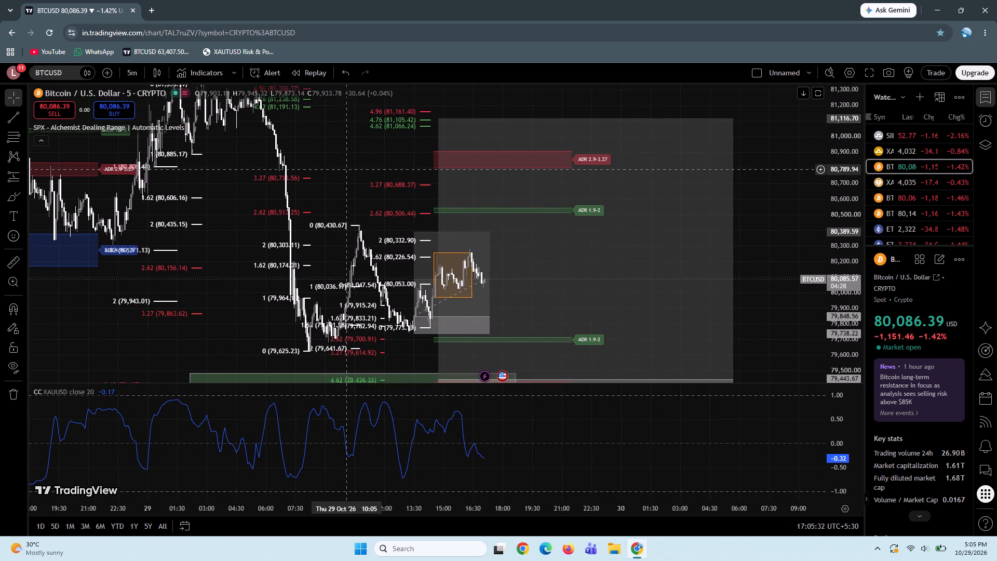
{"action": "left_click_drag", "start_coordinate": [346, 168], "coordinate": [341, 150]}
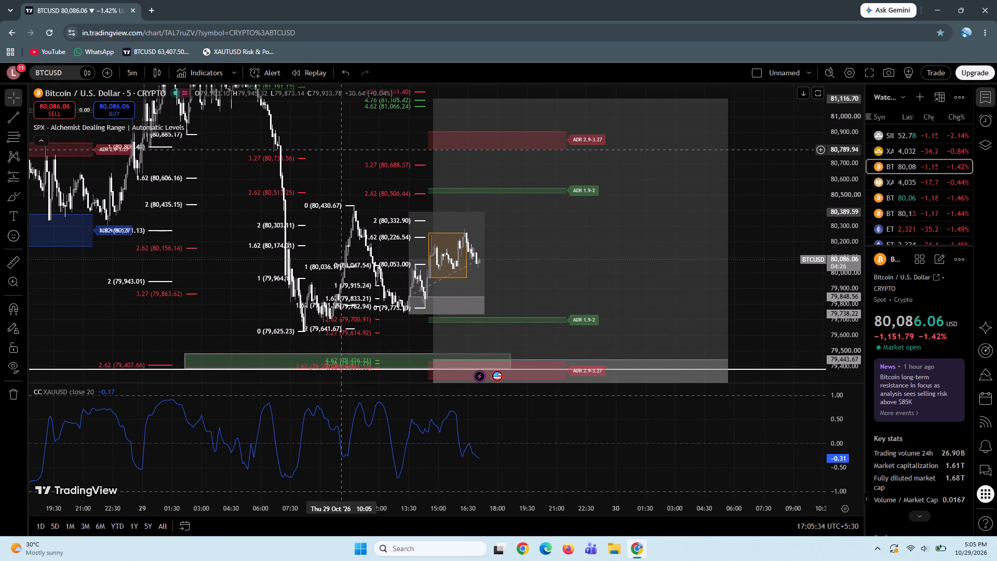
{"action": "left_click", "coordinate": [233, 366]}
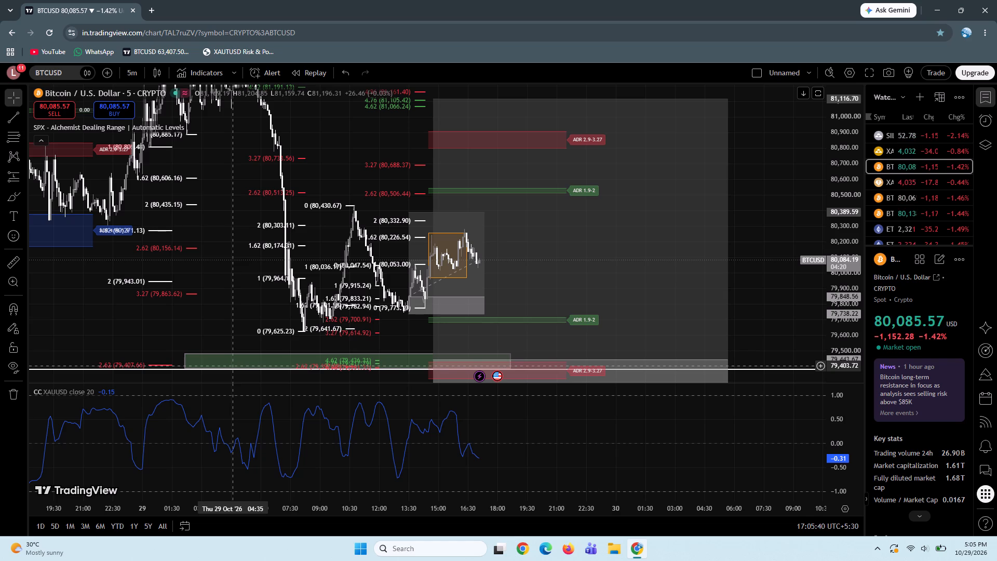
Adjust the large long position from 29 October 14:40 to an entry of 79,440.37 and a stop at 79,257.10.
{"action": "left_click", "coordinate": [433, 362]}
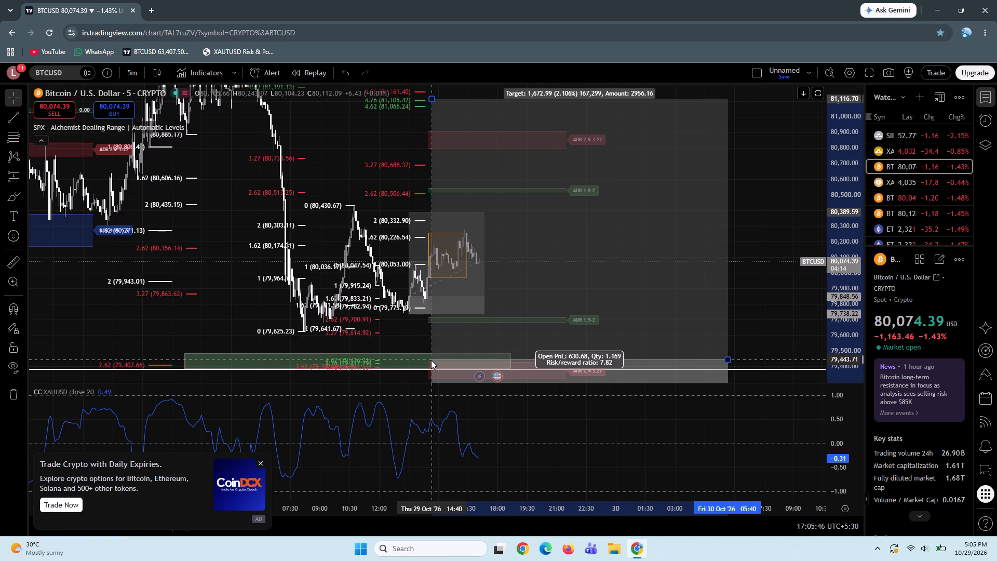
{"action": "left_click_drag", "start_coordinate": [406, 331], "coordinate": [397, 323]}
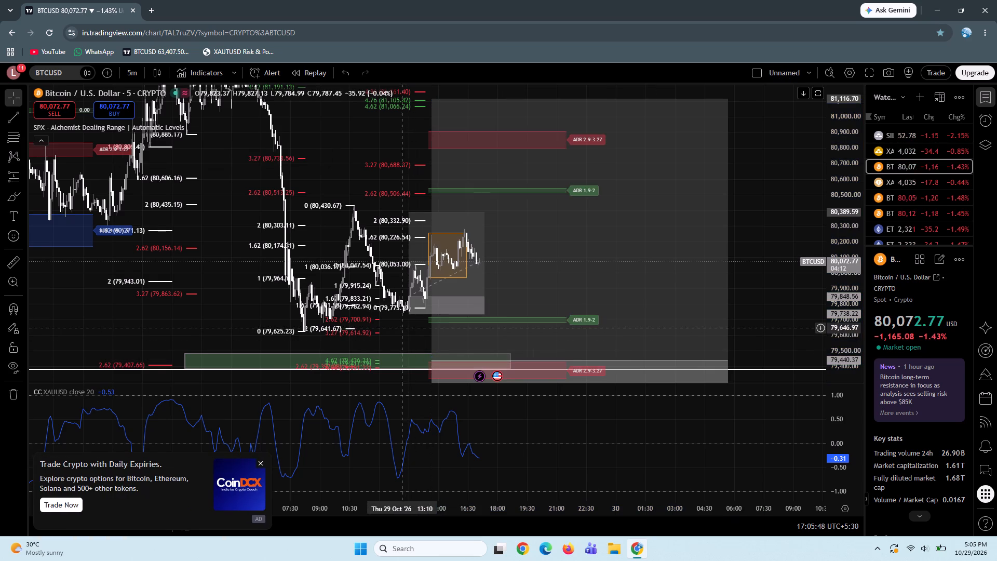
{"action": "left_click_drag", "start_coordinate": [397, 323], "coordinate": [372, 261]}
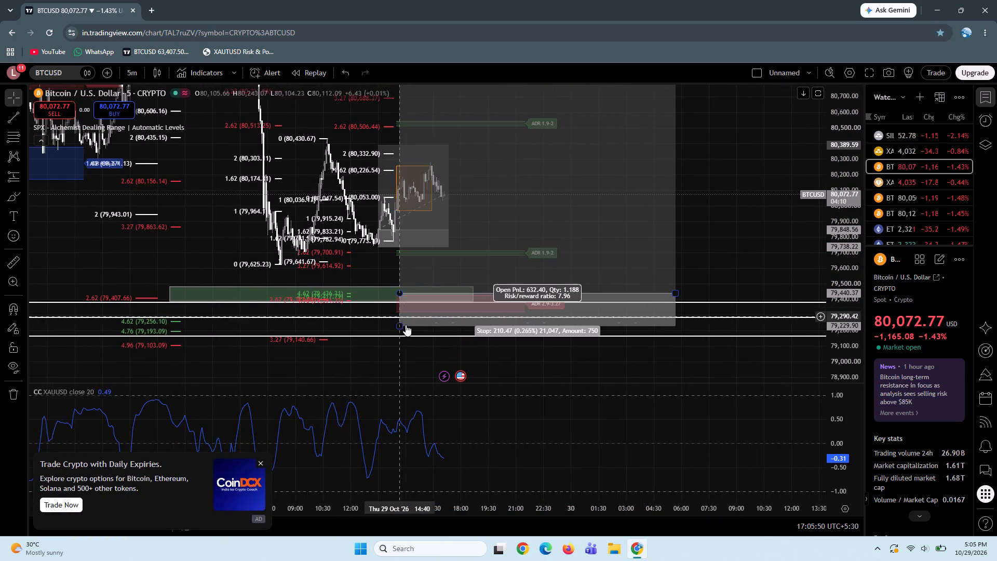
{"action": "left_click_drag", "start_coordinate": [401, 328], "coordinate": [407, 326]}
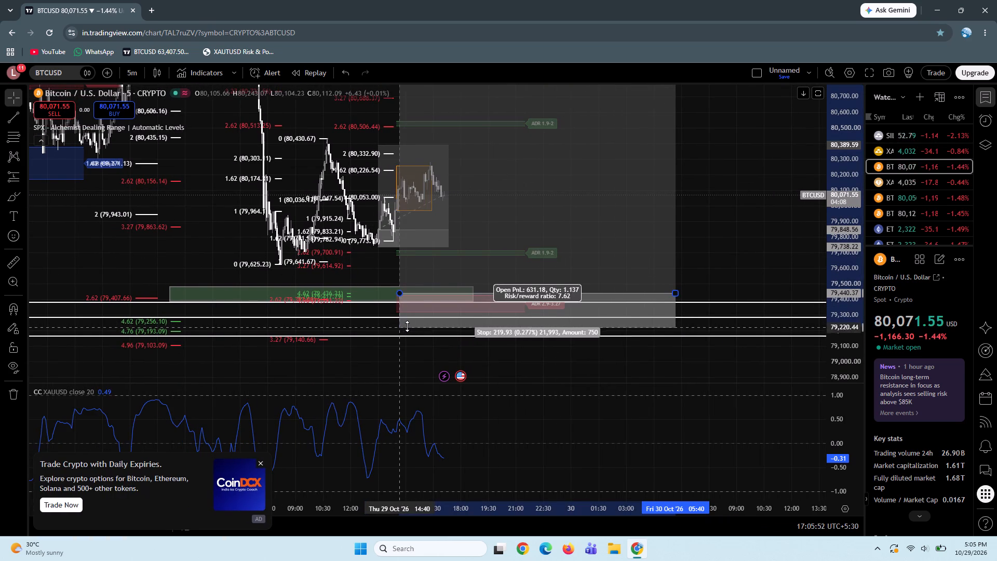
{"action": "left_click_drag", "start_coordinate": [407, 326], "coordinate": [415, 322]}
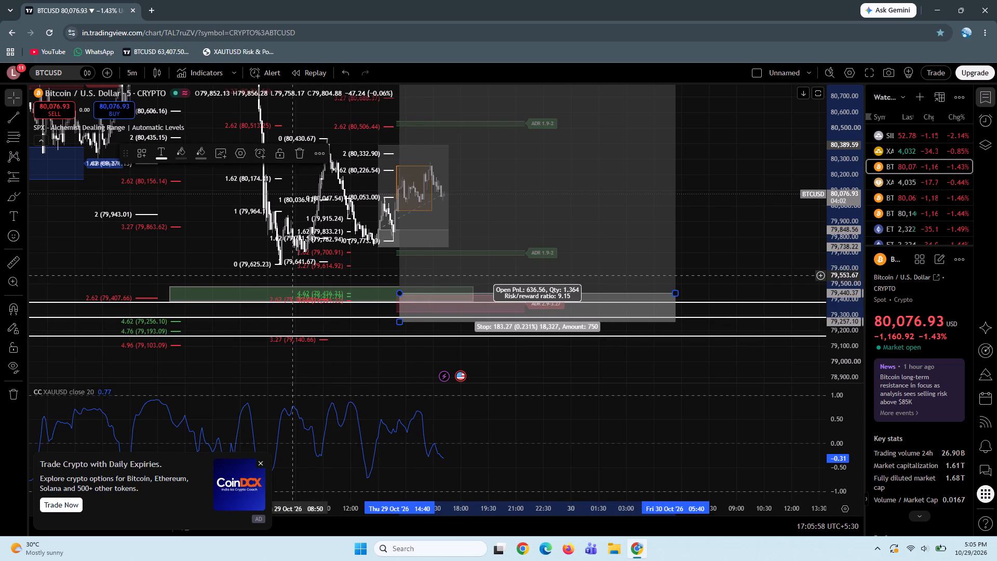
Shorten the large long position so that it ends at 22:00 on 29 October.
{"action": "left_click_drag", "start_coordinate": [201, 247], "coordinate": [232, 329]}
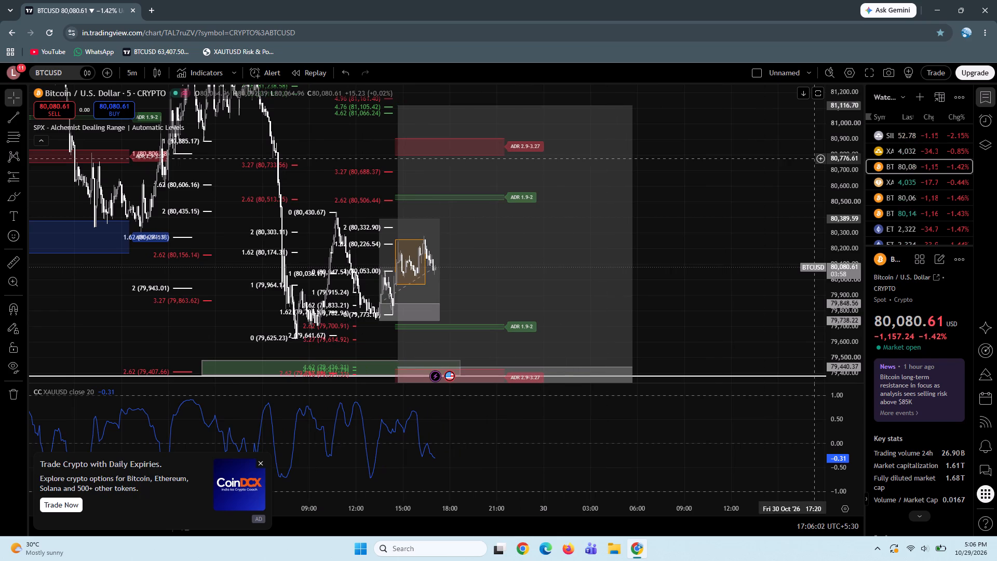
{"action": "left_click_drag", "start_coordinate": [851, 131], "coordinate": [814, 271]}
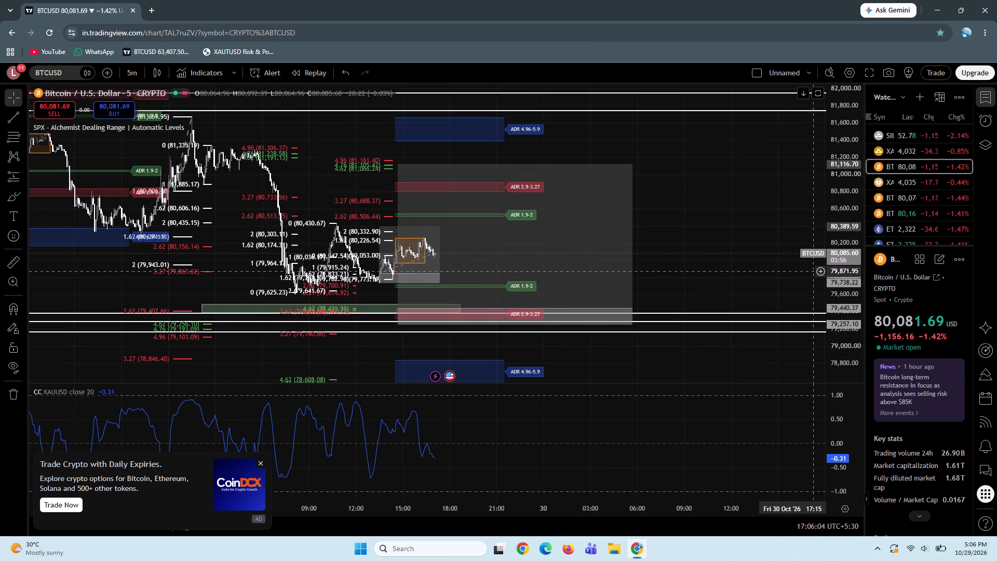
{"action": "left_click_drag", "start_coordinate": [814, 271], "coordinate": [827, 263]}
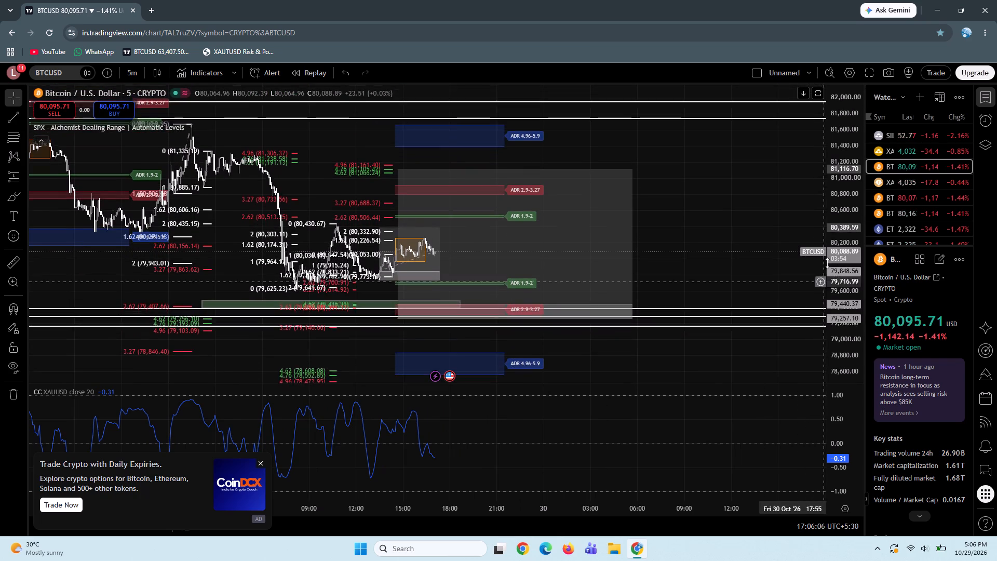
{"action": "left_click_drag", "start_coordinate": [827, 263], "coordinate": [849, 206]}
{"action": "left_click_drag", "start_coordinate": [733, 276], "coordinate": [711, 276]}
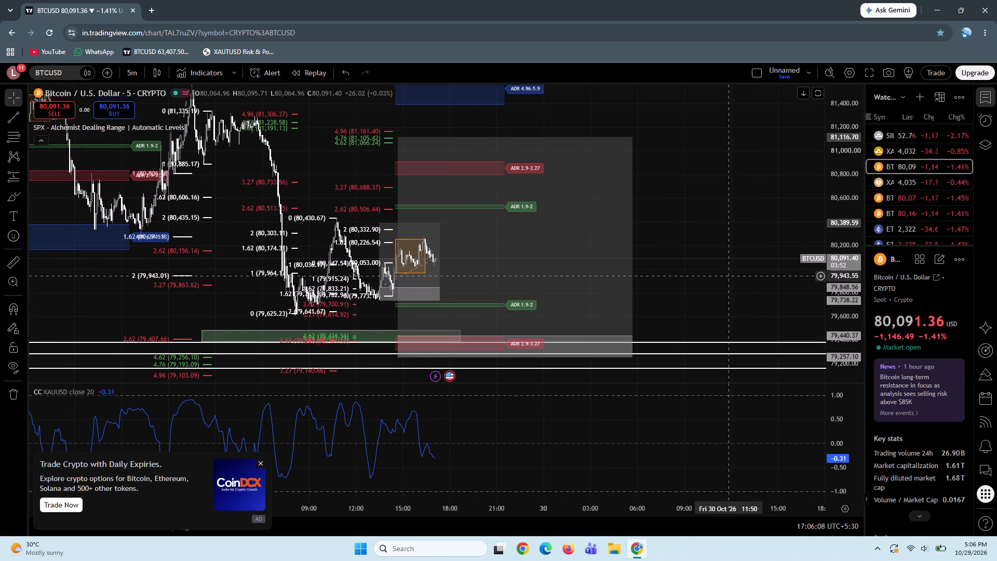
{"action": "left_click_drag", "start_coordinate": [711, 276], "coordinate": [585, 262]}
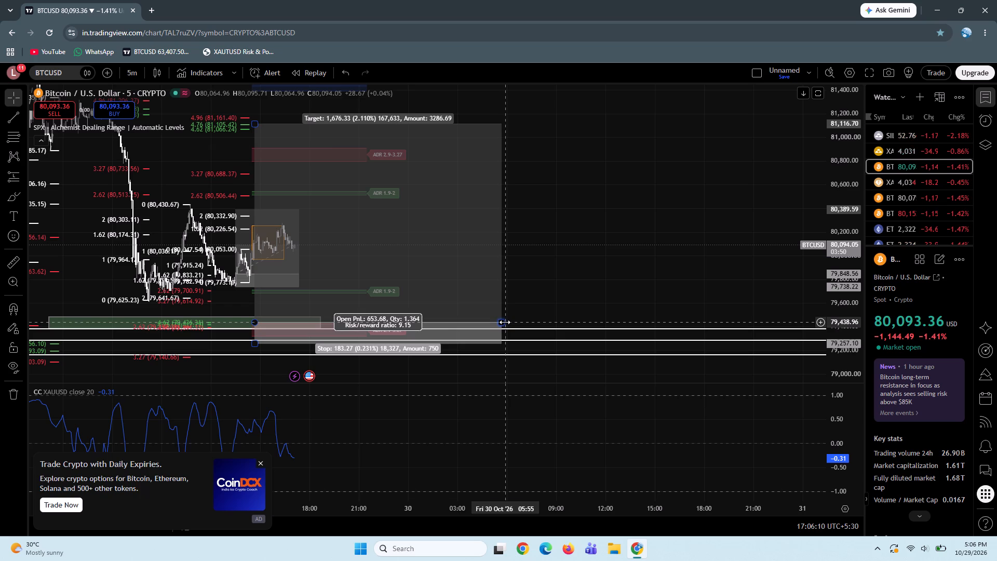
{"action": "left_click_drag", "start_coordinate": [505, 322], "coordinate": [375, 348]}
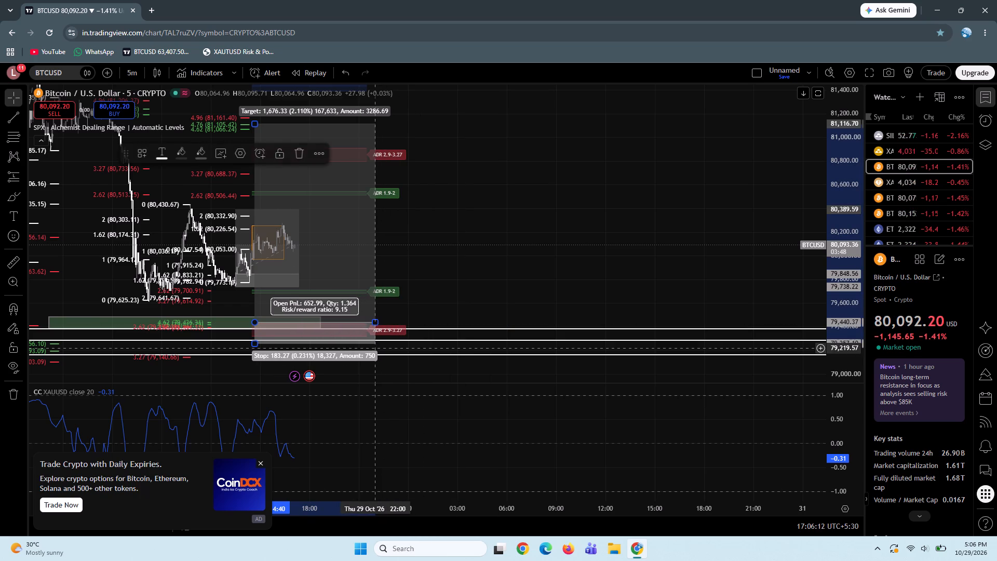
Lower the large long position's target to 1,350.03 above entry, near the bottom of the upper ADR 2.9-3.27 zone.
{"action": "left_click_drag", "start_coordinate": [508, 180], "coordinate": [562, 279]}
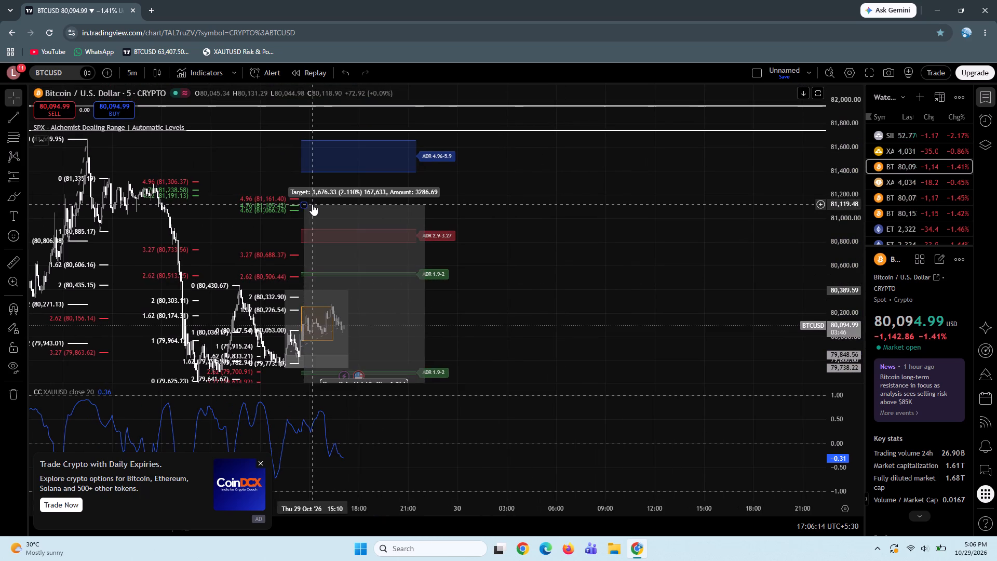
{"action": "left_click_drag", "start_coordinate": [303, 204], "coordinate": [307, 244]}
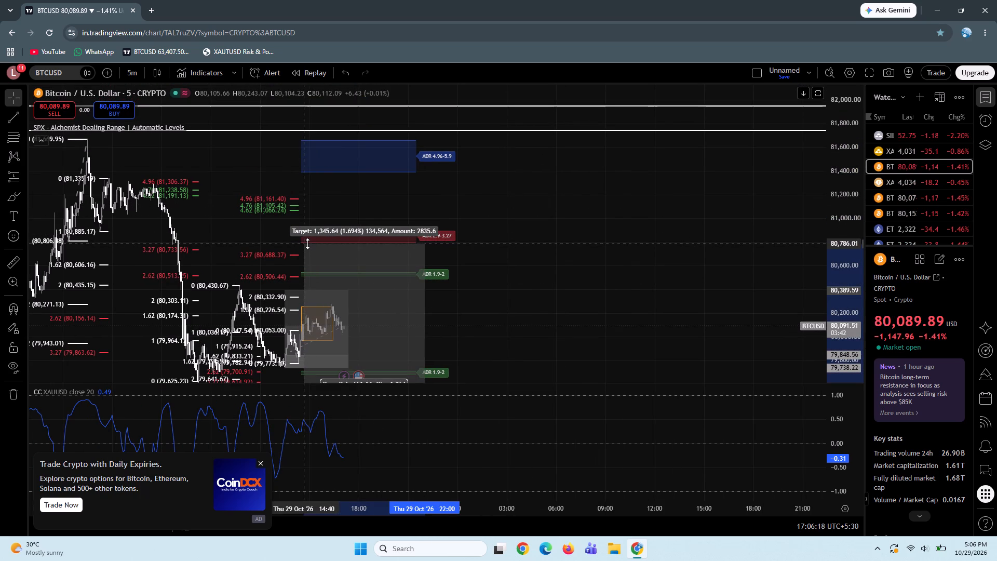
{"action": "left_click_drag", "start_coordinate": [307, 244], "coordinate": [307, 243]}
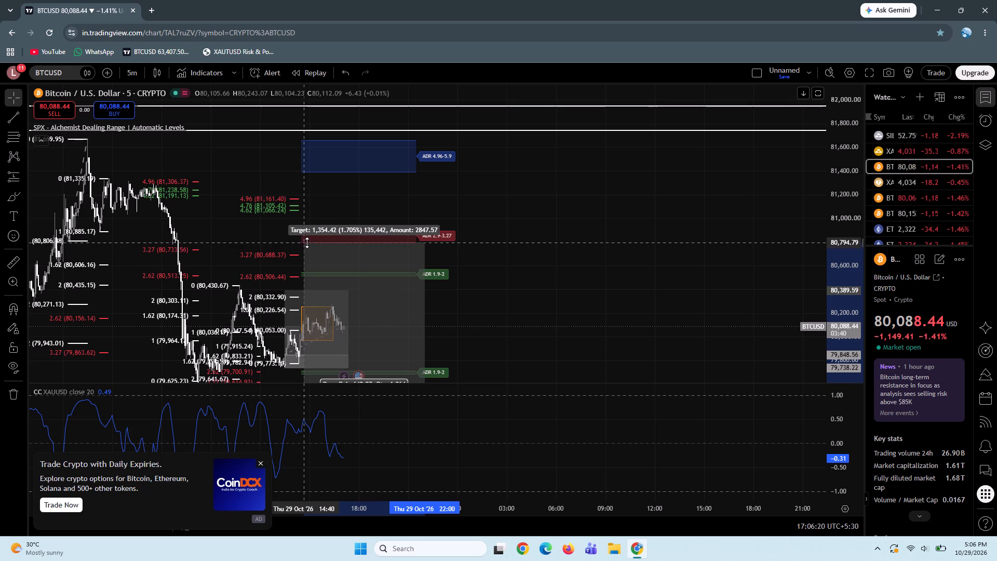
{"action": "left_click_drag", "start_coordinate": [307, 243], "coordinate": [307, 243]}
{"action": "left_click", "coordinate": [503, 312]}
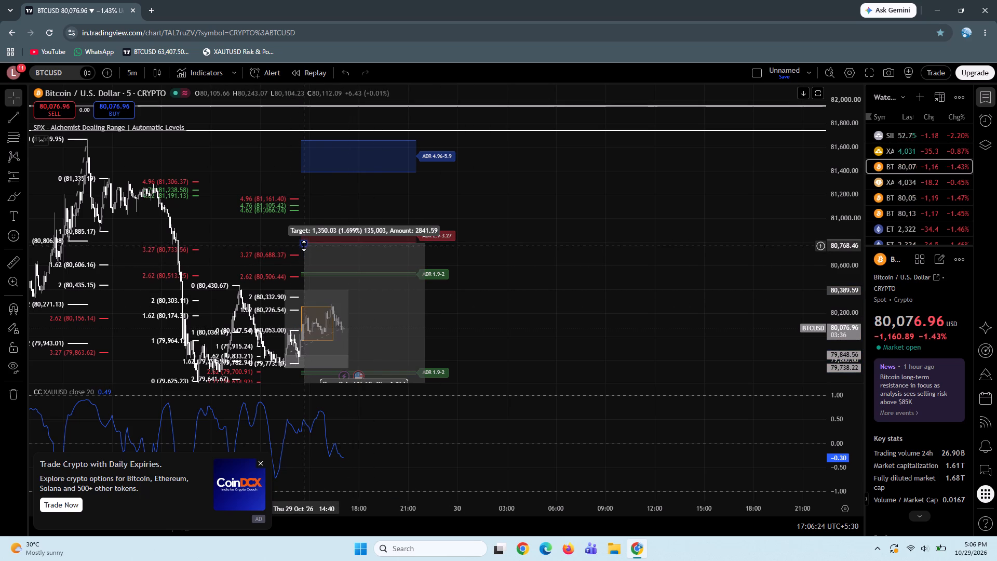
Lower the large long position's target to 80,685.09, just below the 3.27 Fib level at 80,688.37.
{"action": "left_click_drag", "start_coordinate": [304, 245], "coordinate": [302, 256]}
{"action": "left_click", "coordinate": [491, 329]}
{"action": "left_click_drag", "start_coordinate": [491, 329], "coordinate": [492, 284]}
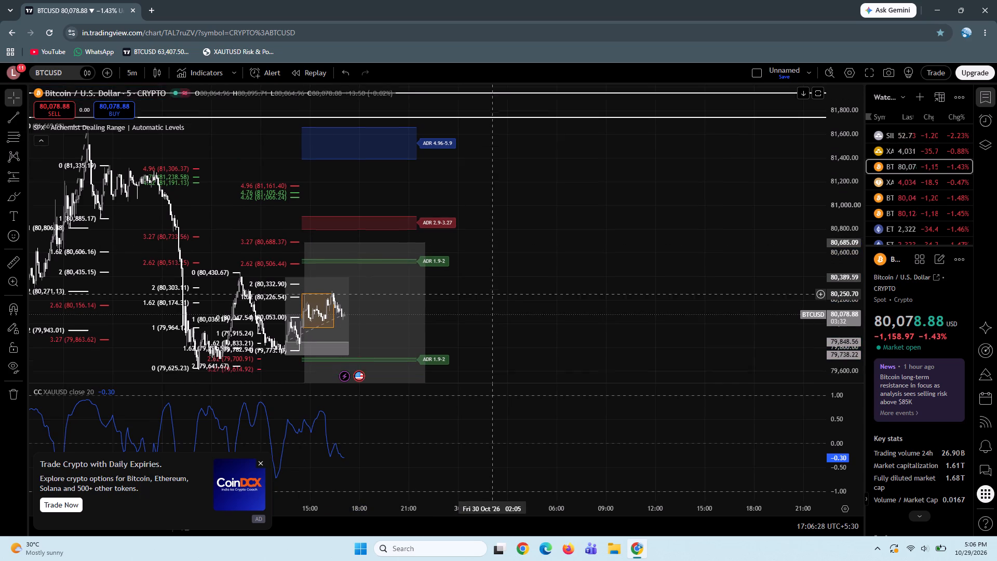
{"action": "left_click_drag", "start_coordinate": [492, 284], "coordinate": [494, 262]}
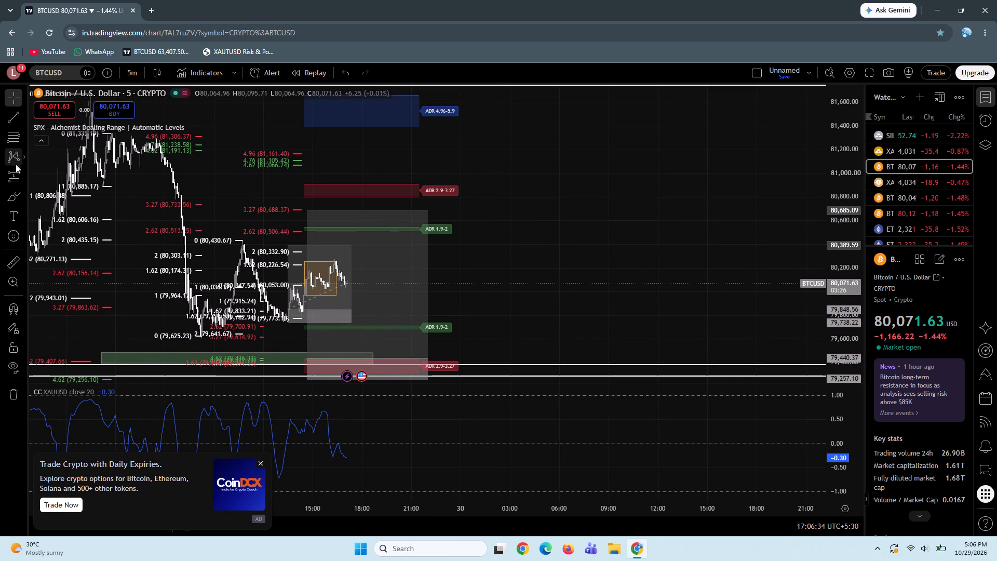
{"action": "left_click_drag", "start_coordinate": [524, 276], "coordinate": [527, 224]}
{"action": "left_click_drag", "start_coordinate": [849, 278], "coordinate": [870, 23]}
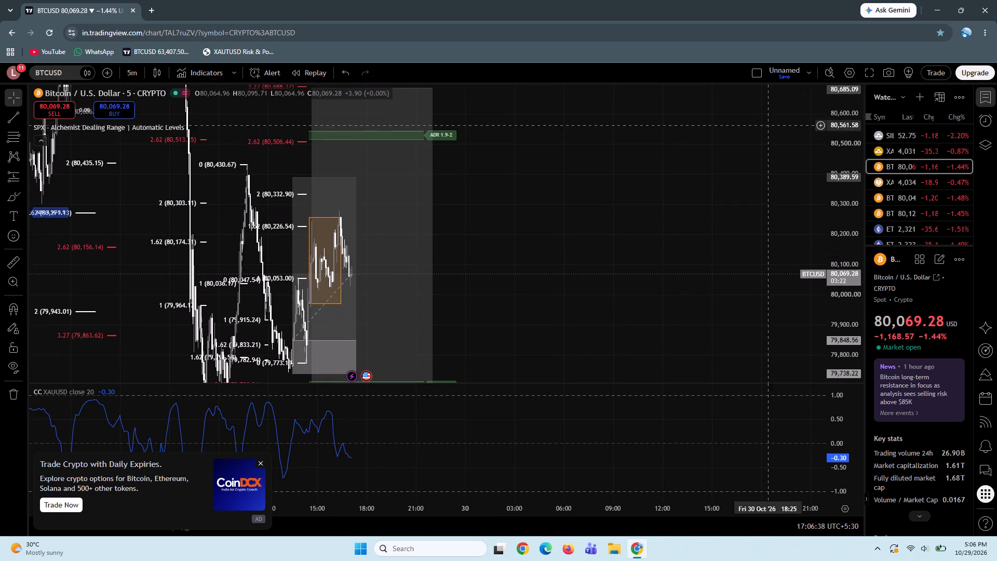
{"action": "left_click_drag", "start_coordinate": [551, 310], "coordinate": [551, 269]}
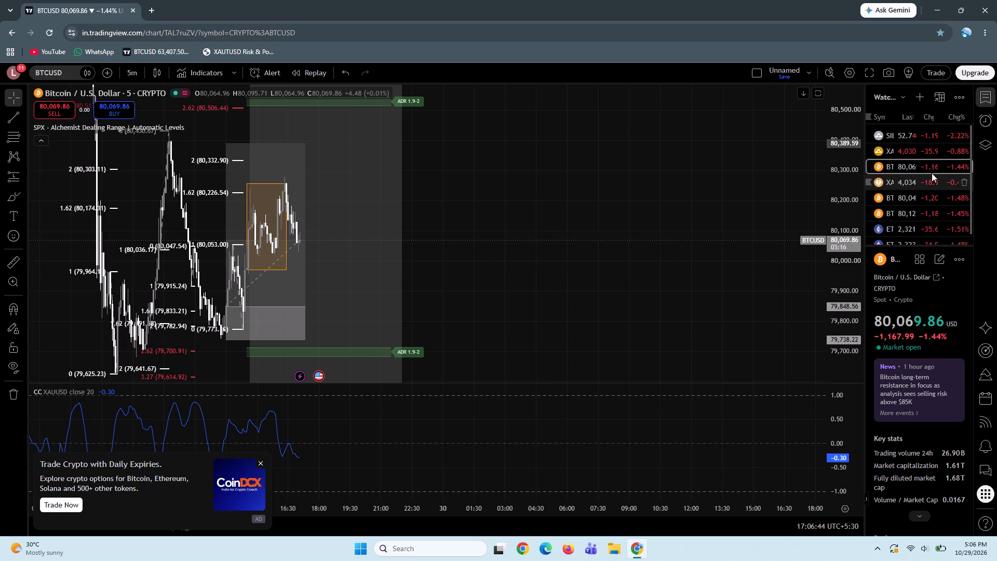
Open the XAUUSD chart from the watchlist and dismiss the advertisement covering it along with its ad-free upgrade offer.
{"action": "left_click", "coordinate": [901, 156]}
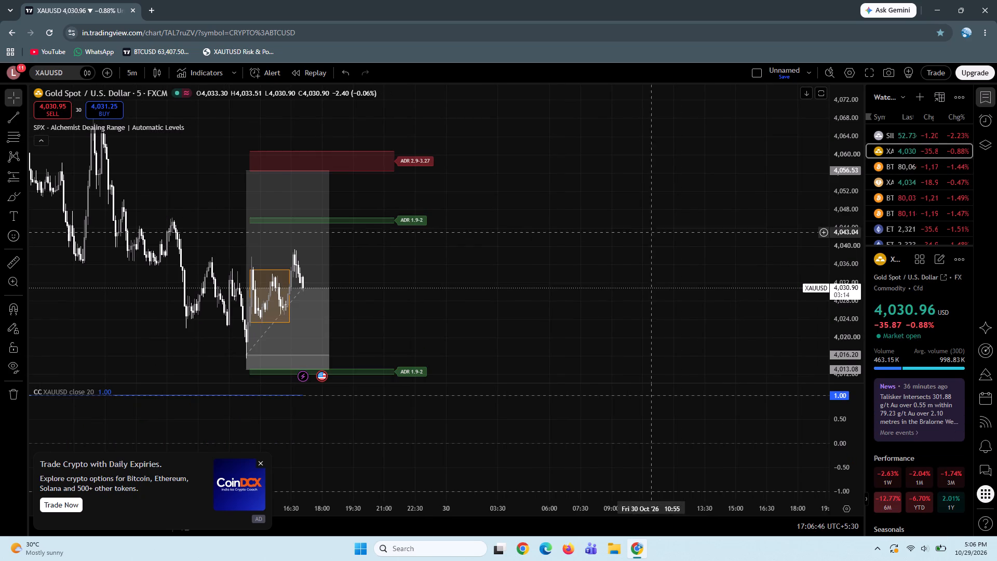
{"action": "left_click_drag", "start_coordinate": [605, 251], "coordinate": [651, 230]}
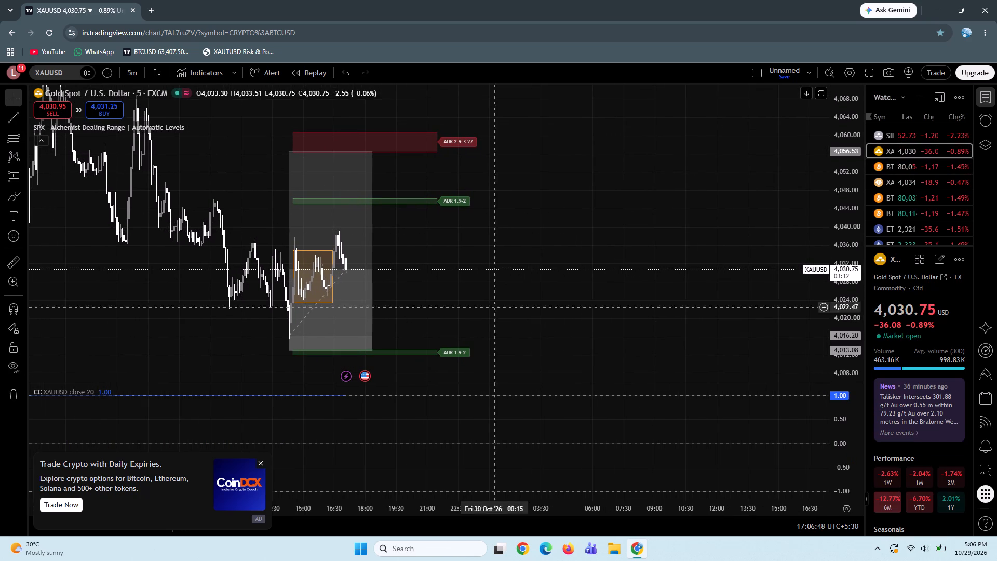
{"action": "left_click", "coordinate": [259, 462]}
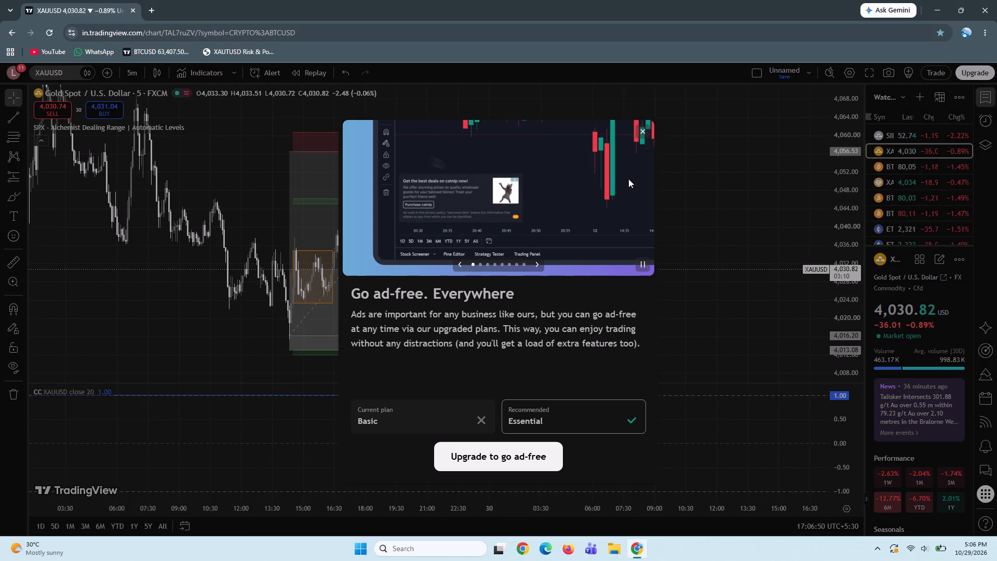
{"action": "left_click", "coordinate": [643, 132]}
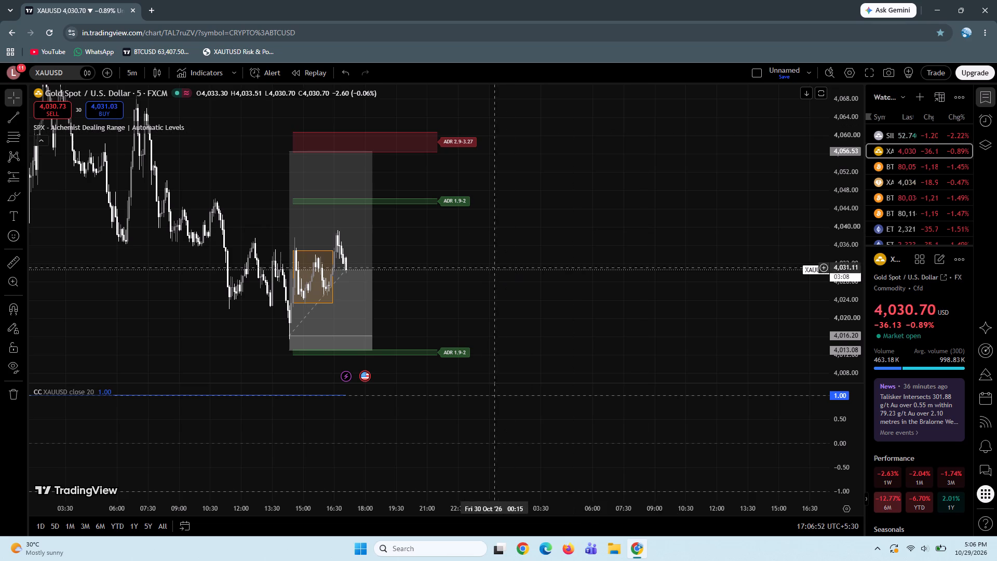
Review the US economic events scheduled for 29 October 18:00 on the XAUUSD chart.
{"action": "left_click_drag", "start_coordinate": [468, 247], "coordinate": [526, 244]}
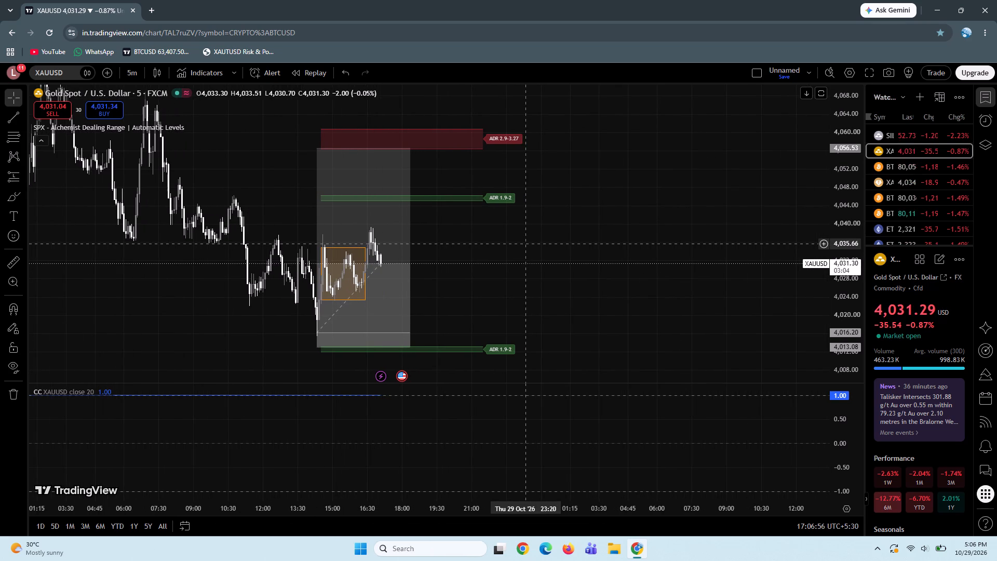
{"action": "left_click", "coordinate": [402, 378]}
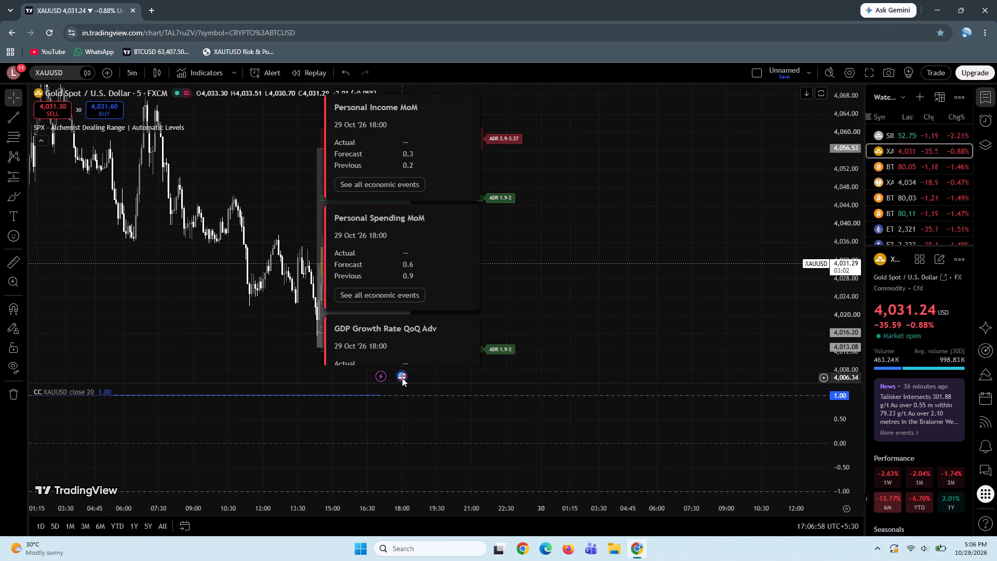
{"action": "scroll", "coordinate": [436, 276], "scroll_direction": "down", "scroll_amount": 5}
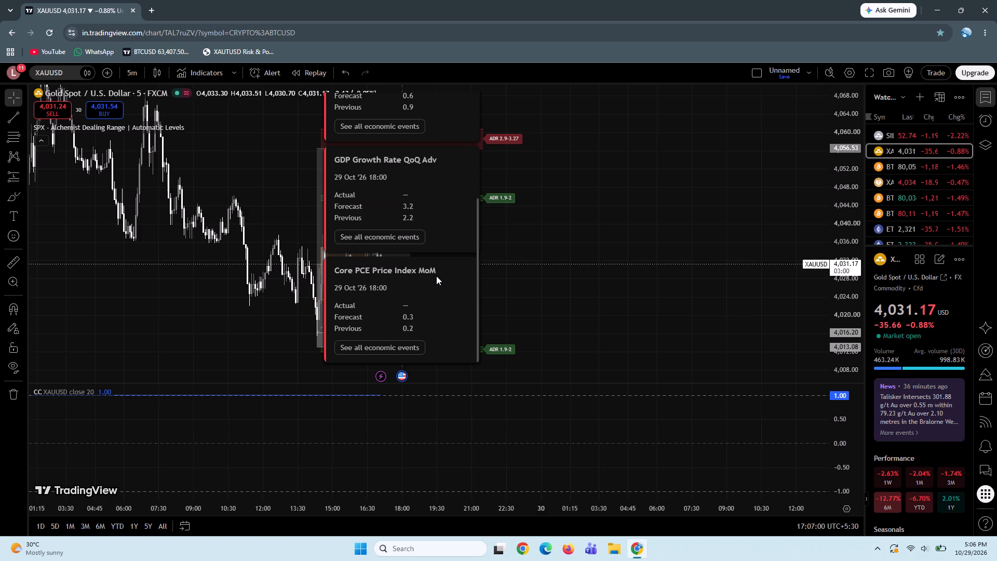
{"action": "scroll", "coordinate": [436, 276], "scroll_direction": "up", "scroll_amount": 9}
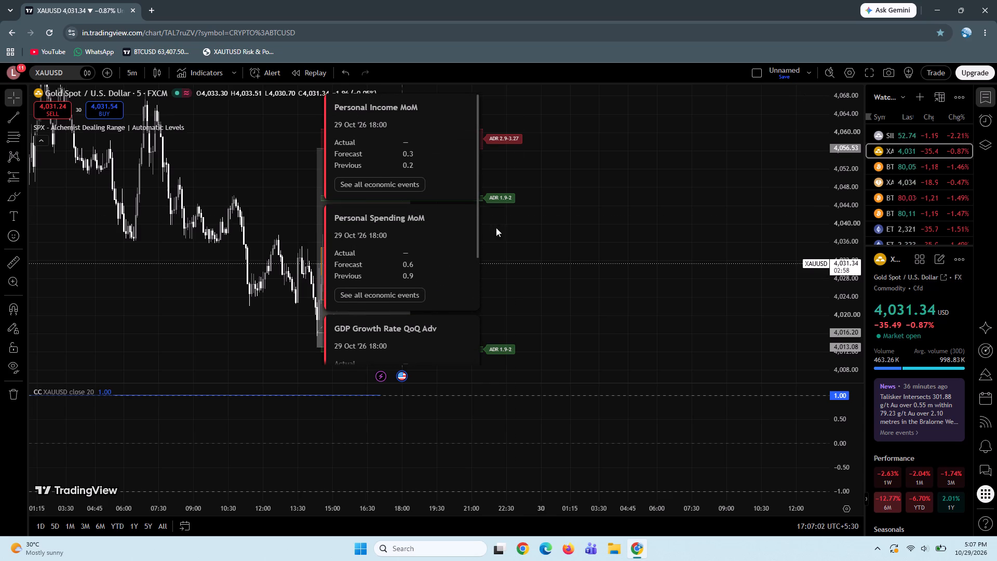
{"action": "left_click", "coordinate": [565, 209]}
{"action": "left_click_drag", "start_coordinate": [450, 235], "coordinate": [476, 201]}
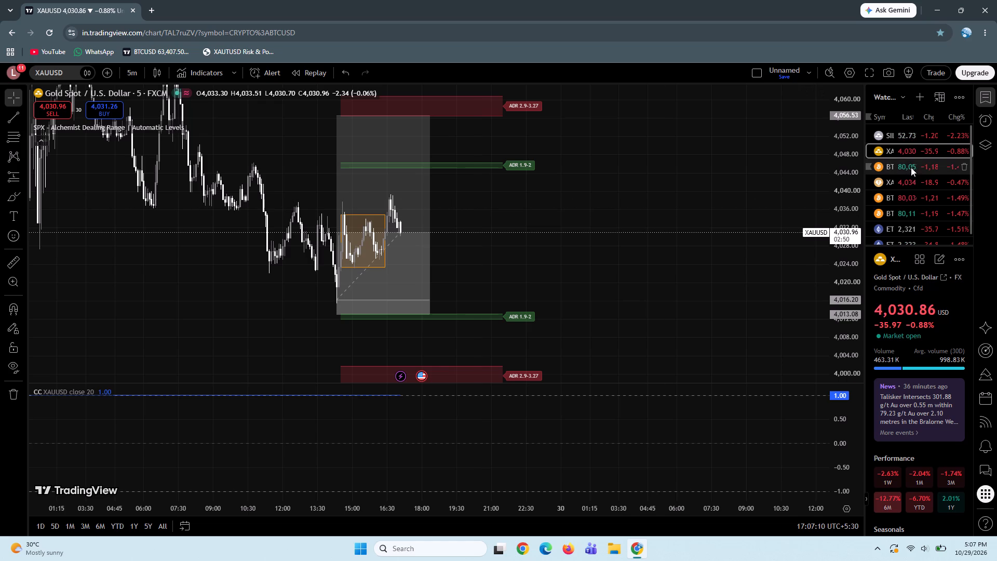
Return to the BTCUSD chart and shorten the large long position so that it ends at 20:45 on 29 October.
{"action": "left_click", "coordinate": [906, 164]}
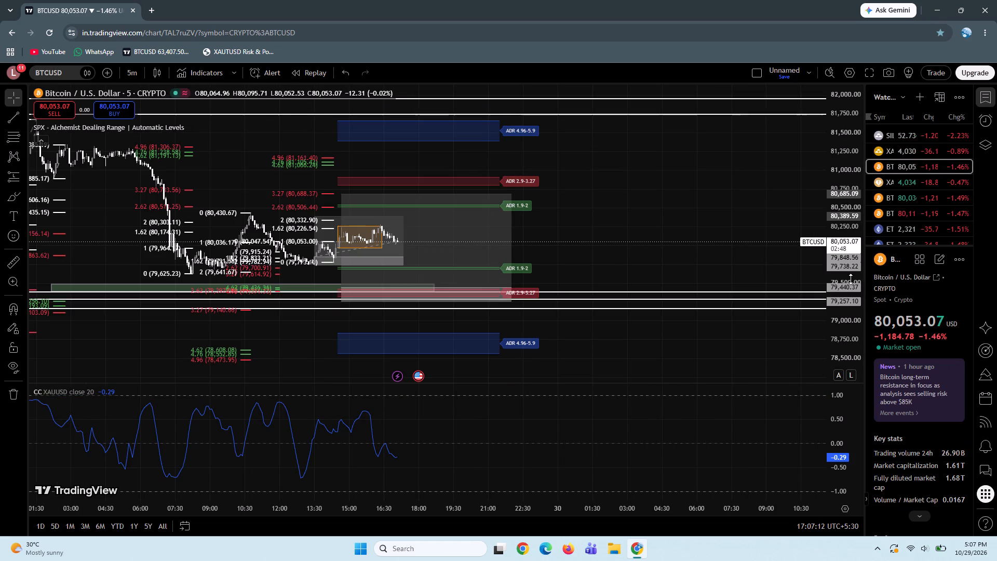
{"action": "left_click_drag", "start_coordinate": [838, 318], "coordinate": [883, 59]}
{"action": "left_click_drag", "start_coordinate": [709, 245], "coordinate": [709, 232]}
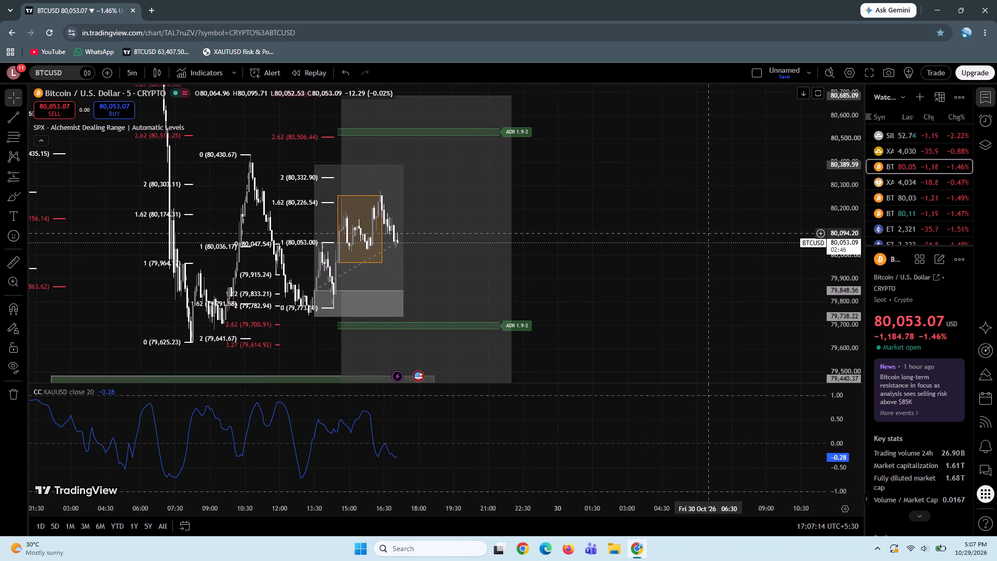
{"action": "left_click_drag", "start_coordinate": [709, 232], "coordinate": [709, 231]}
{"action": "left_click_drag", "start_coordinate": [577, 228], "coordinate": [581, 221]}
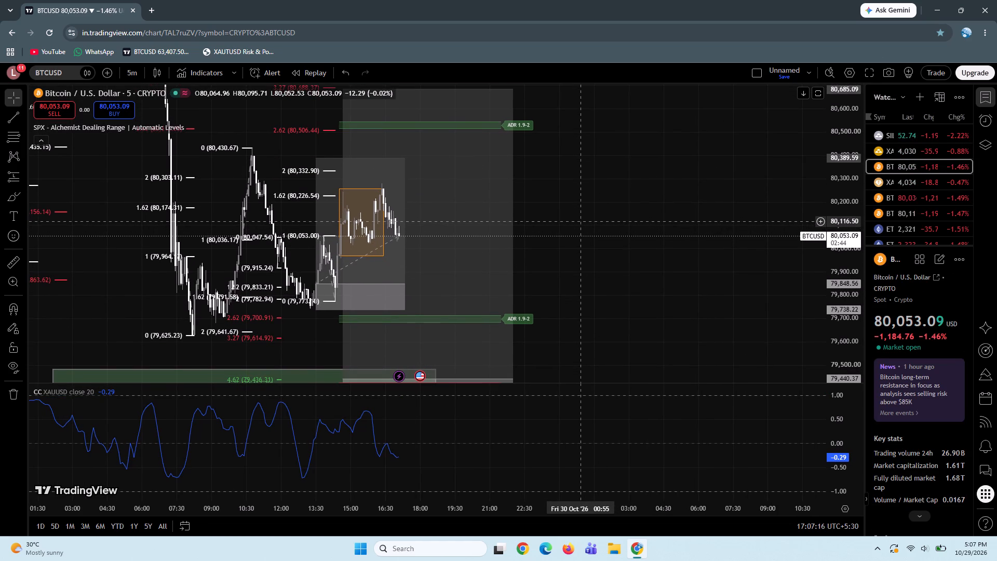
{"action": "left_click_drag", "start_coordinate": [516, 379], "coordinate": [483, 369]}
Shift the large long position later in time so that it runs from 21:00 on 29 October to 03:05 on 30 October.
{"action": "left_click_drag", "start_coordinate": [580, 268], "coordinate": [554, 247]}
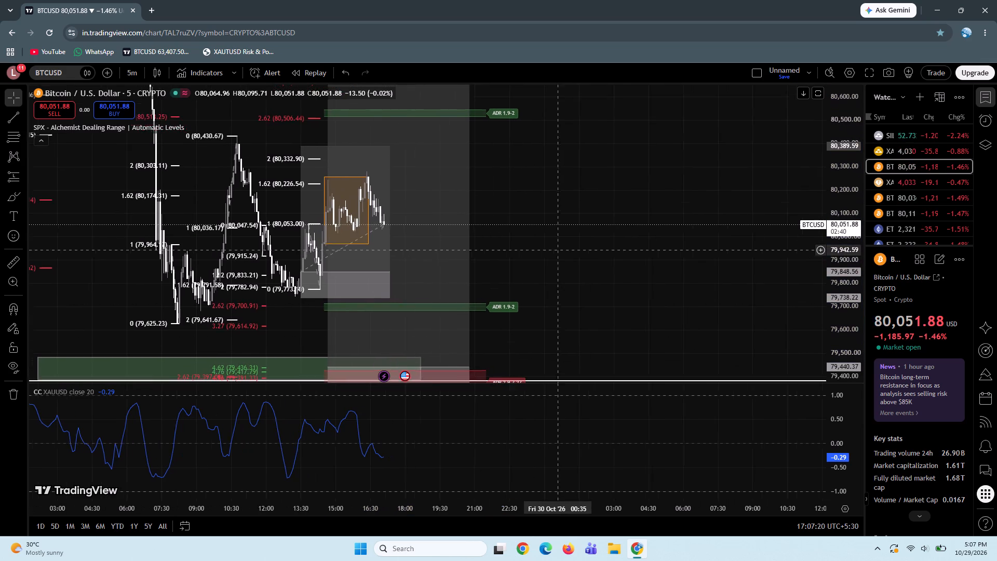
{"action": "left_click_drag", "start_coordinate": [554, 247], "coordinate": [544, 220]}
{"action": "left_click", "coordinate": [417, 303]}
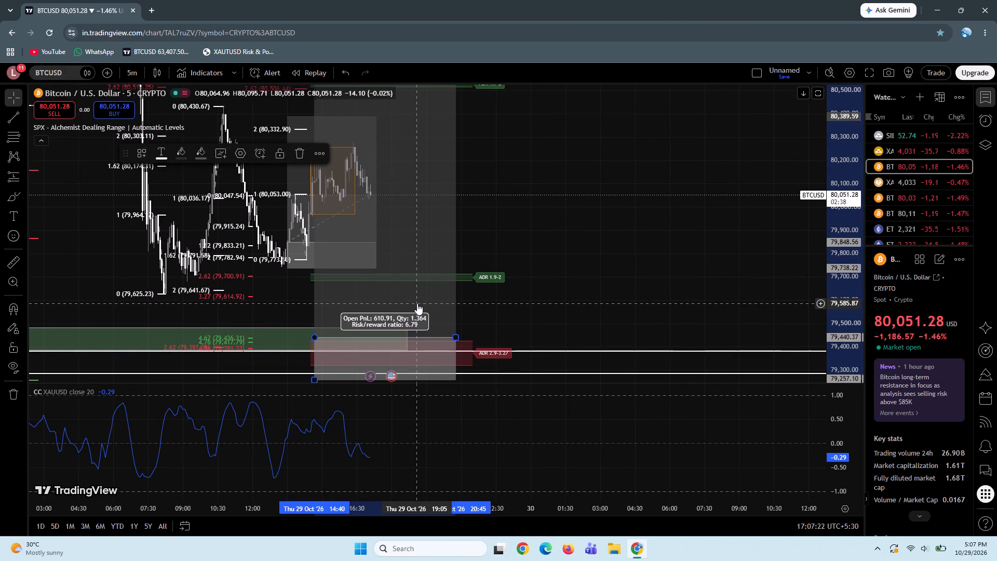
{"action": "key", "text": "Right"}
{"action": "key", "text": "Right"}
{"action": "key", "text": "Right"}
{"action": "key", "text": "Right"}
{"action": "key", "text": "Right"}
{"action": "key", "text": "Right"}
{"action": "key", "text": "Right"}
{"action": "key", "text": "Right"}
{"action": "key", "text": "Right"}
{"action": "key", "text": "Right"}
{"action": "key", "text": "Right"}
{"action": "key", "text": "Right"}
{"action": "key", "text": "Right"}
{"action": "key", "text": "Right"}
{"action": "key", "text": "Right"}
{"action": "key", "text": "Right"}
{"action": "key", "text": "Right"}
{"action": "key", "text": "Right"}
{"action": "key", "text": "Right"}
{"action": "key", "text": "Right"}
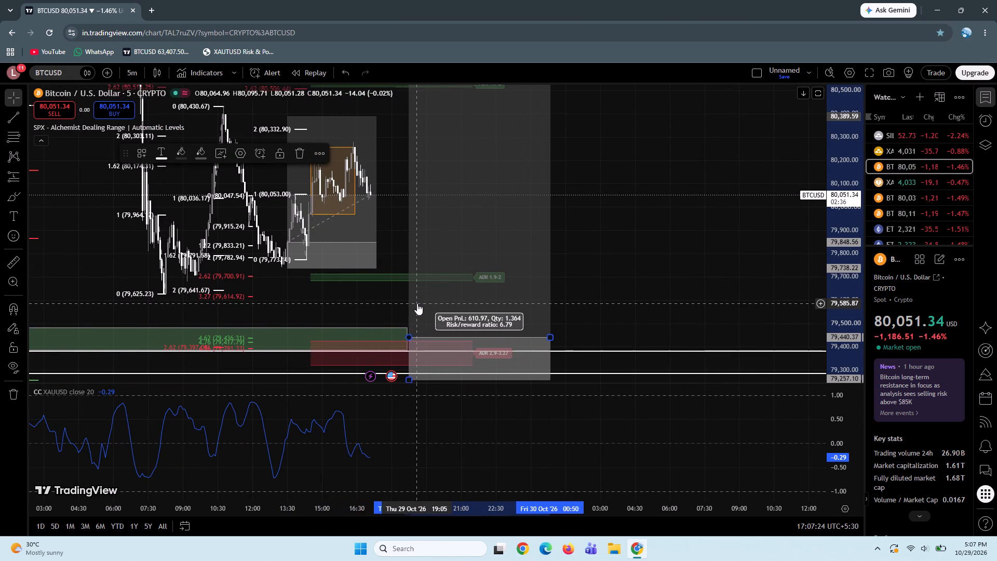
{"action": "key", "text": "Right"}
{"action": "key", "text": "Right"}
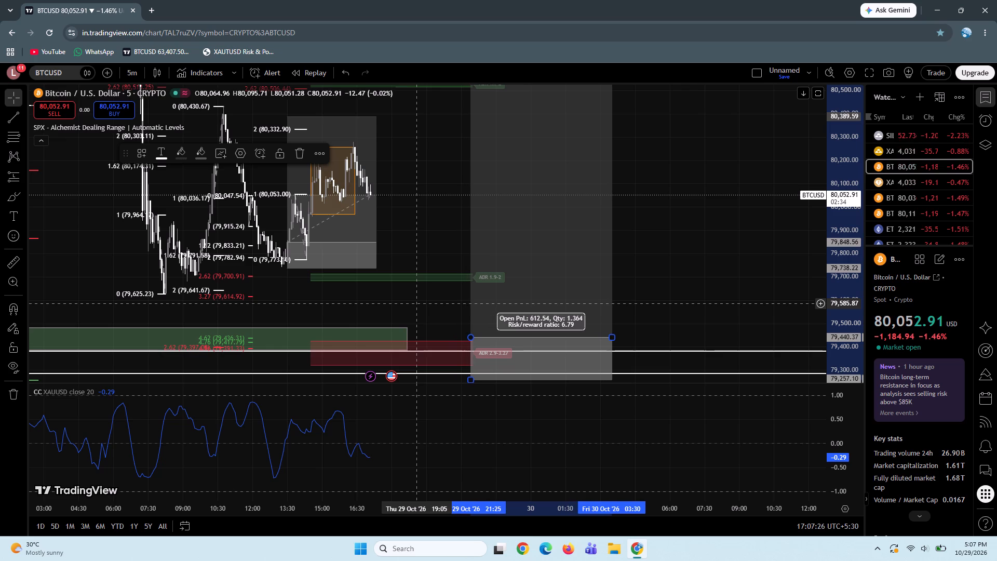
{"action": "key", "text": "Left"}
{"action": "key", "text": "Left"}
{"action": "key", "text": "Left"}
{"action": "key", "text": "Left"}
{"action": "key", "text": "Left"}
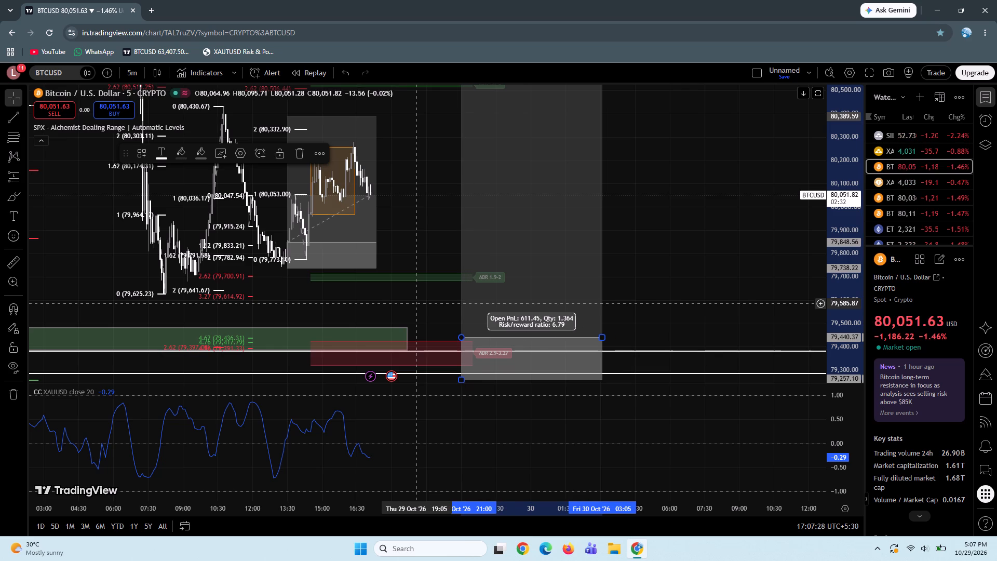
{"action": "left_click", "coordinate": [424, 211]}
Draw a Fib retracement from the 29 October 15:50 low at 80,020.69 to the 16:20 high at 80,279.15.
{"action": "left_click_drag", "start_coordinate": [400, 228], "coordinate": [443, 272]}
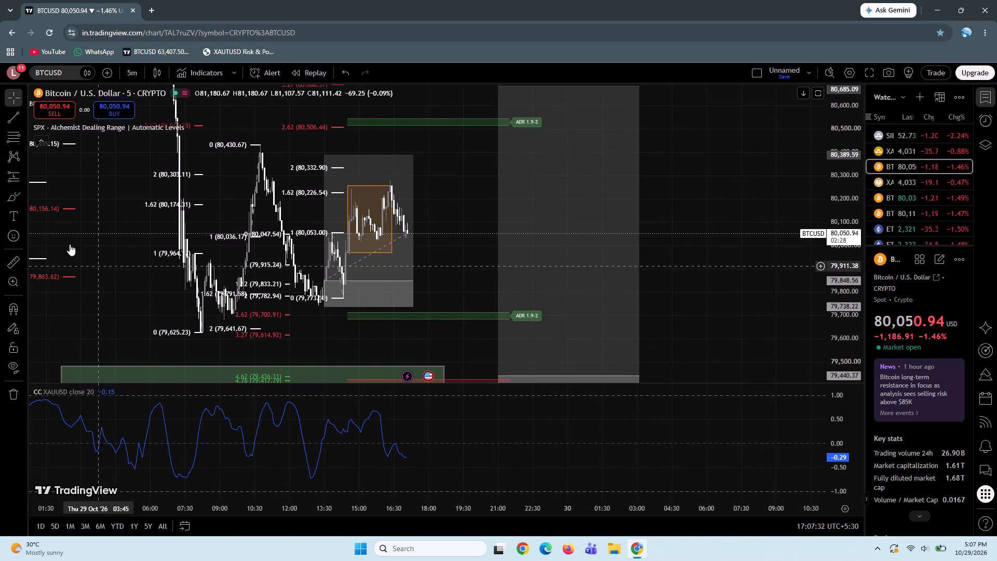
{"action": "left_click", "coordinate": [14, 139]}
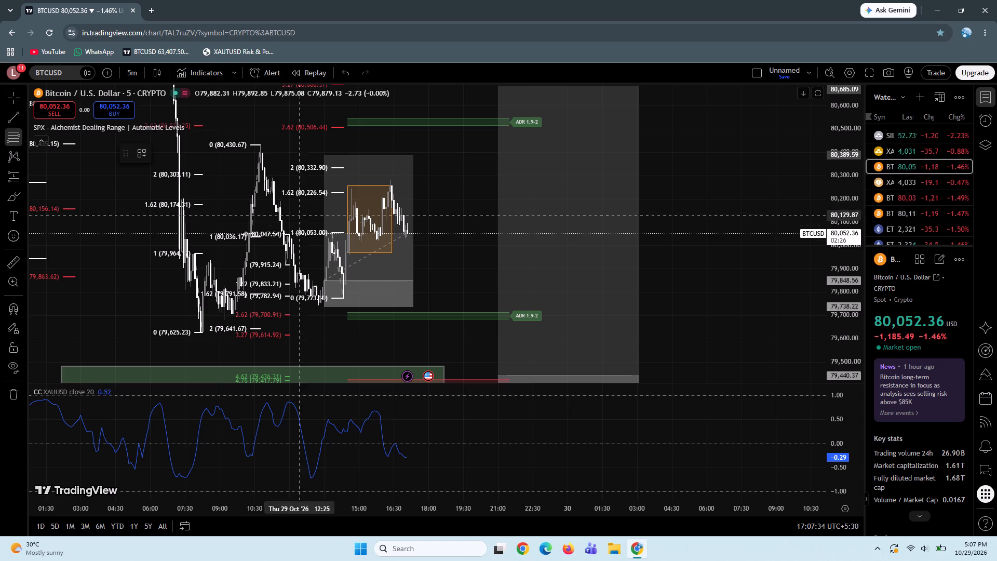
{"action": "left_click", "coordinate": [379, 243], "text": "ctrl"}
{"action": "left_click", "coordinate": [389, 173], "text": "ctrl"}
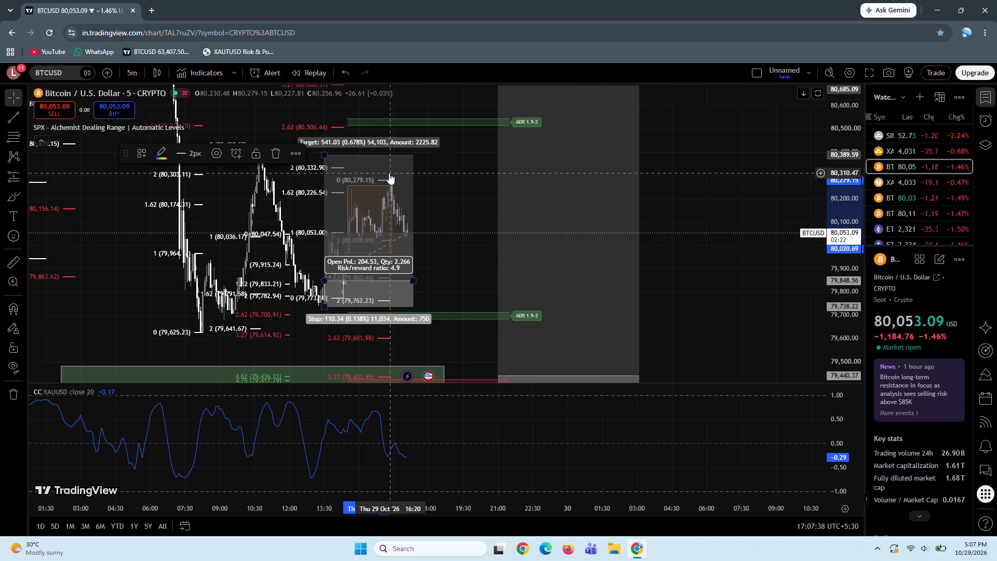
{"action": "left_click", "coordinate": [441, 295]}
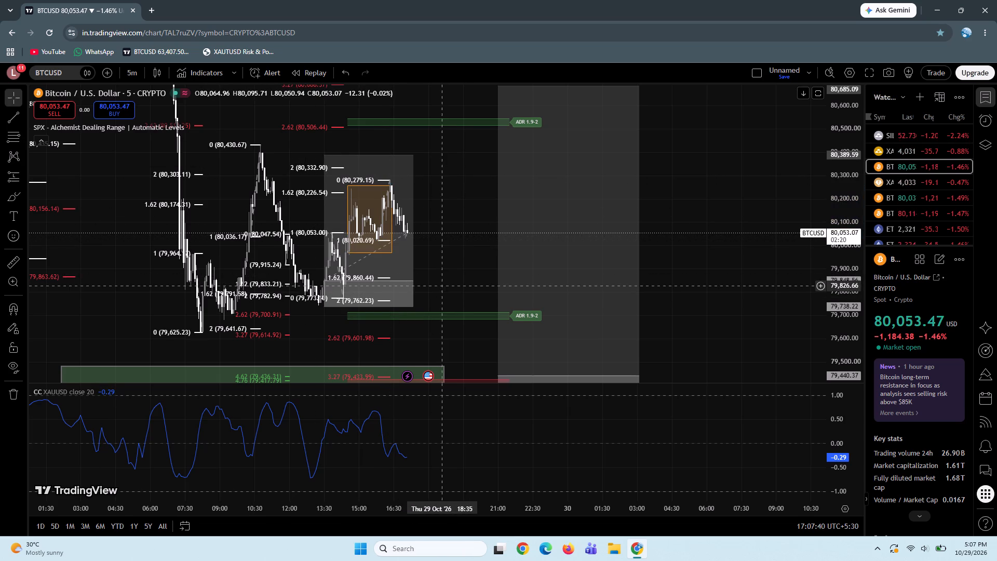
Adjust the large long position to start at 20:45 on 29 October with an entry of 79,440.95.
{"action": "left_click_drag", "start_coordinate": [442, 286], "coordinate": [428, 232]}
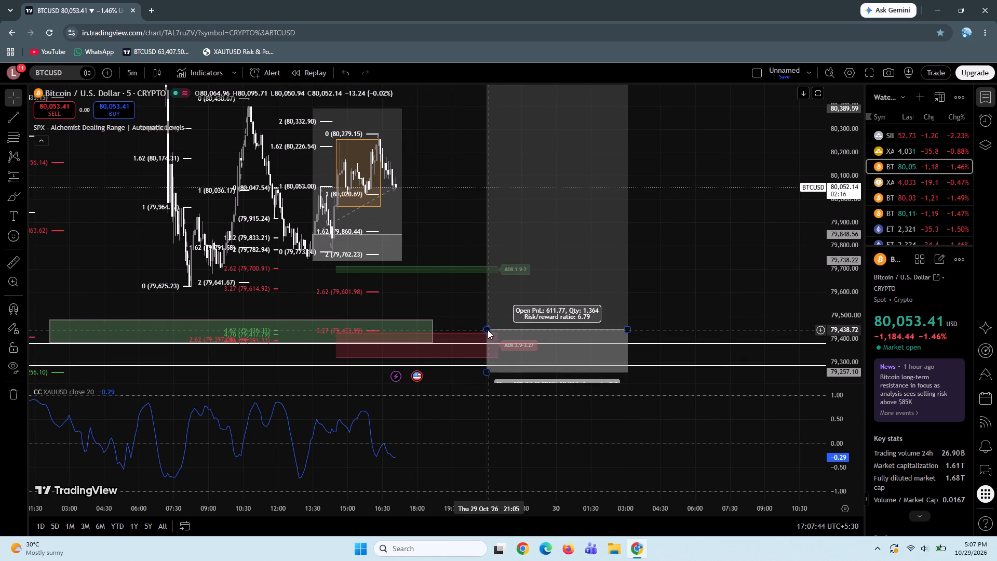
{"action": "left_click_drag", "start_coordinate": [488, 330], "coordinate": [483, 330]}
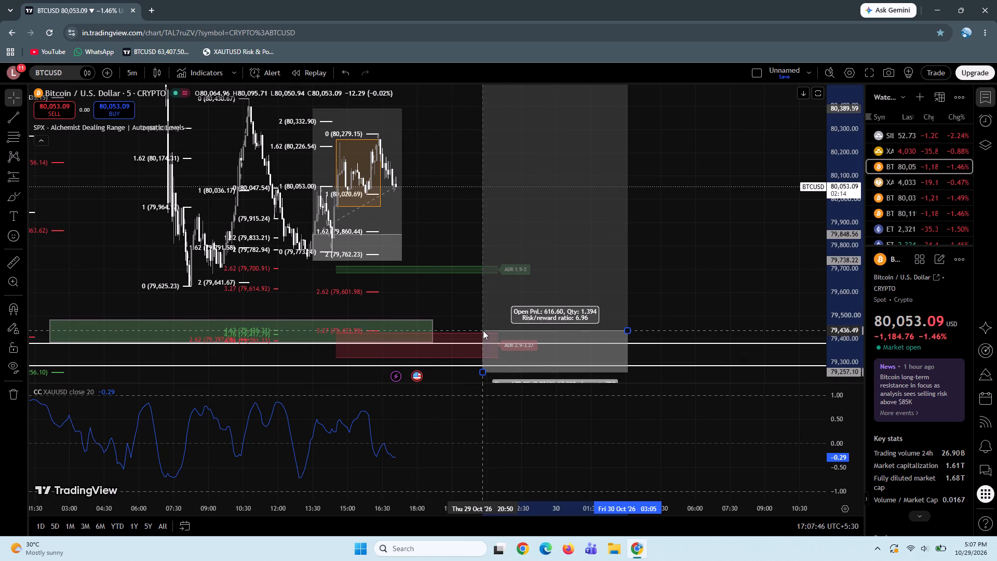
{"action": "left_click_drag", "start_coordinate": [483, 330], "coordinate": [482, 329]}
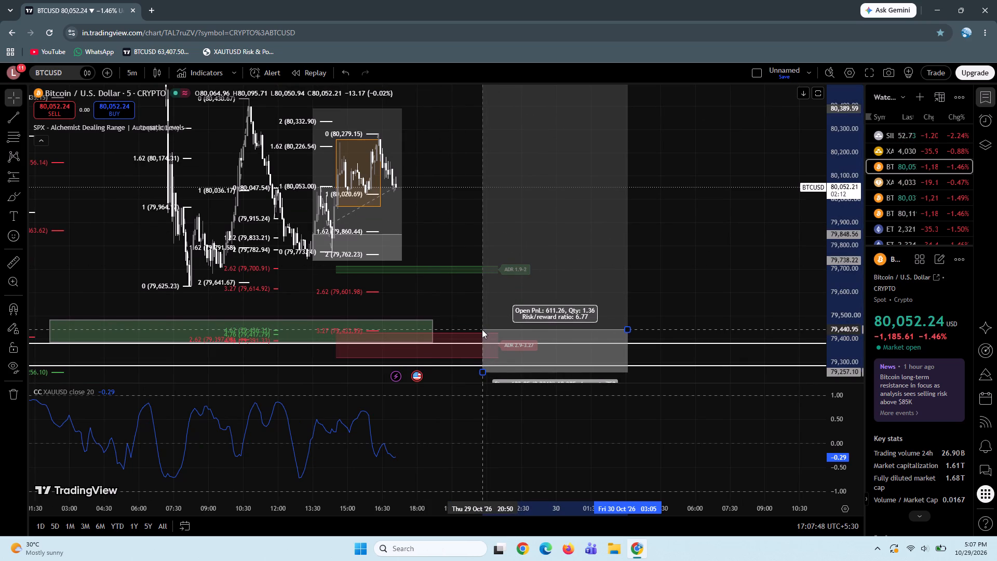
{"action": "left_click_drag", "start_coordinate": [482, 329], "coordinate": [481, 329]}
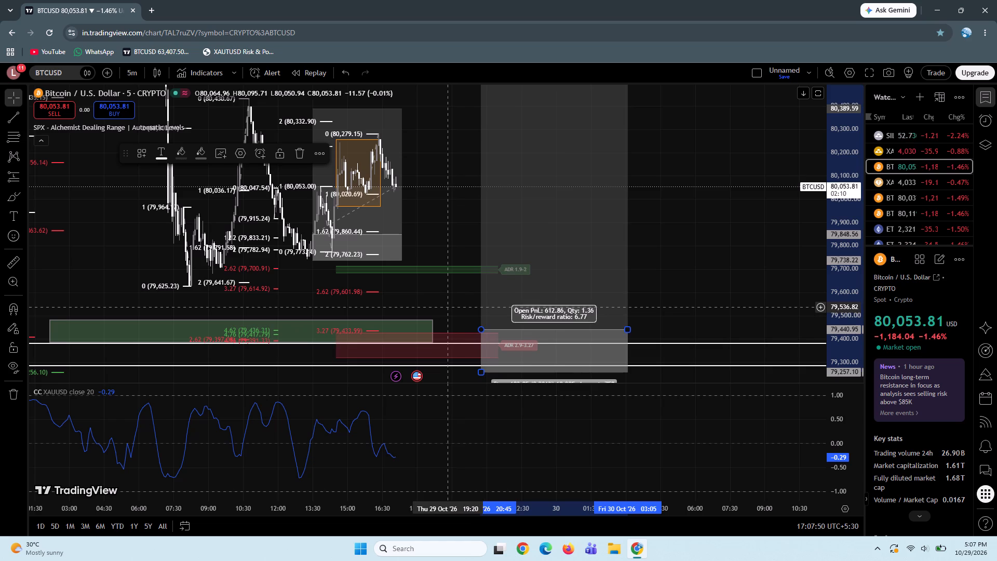
{"action": "left_click", "coordinate": [448, 307]}
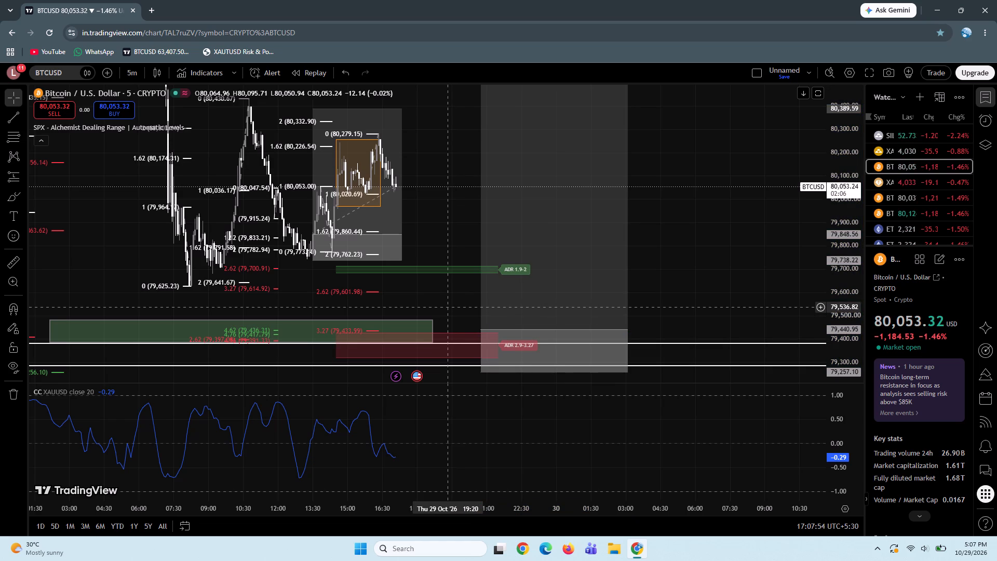
Move the new Fib retracement's level 1 anchor to 80,104.90 at about 16:10 on 29 October.
{"action": "left_click_drag", "start_coordinate": [436, 224], "coordinate": [491, 242]}
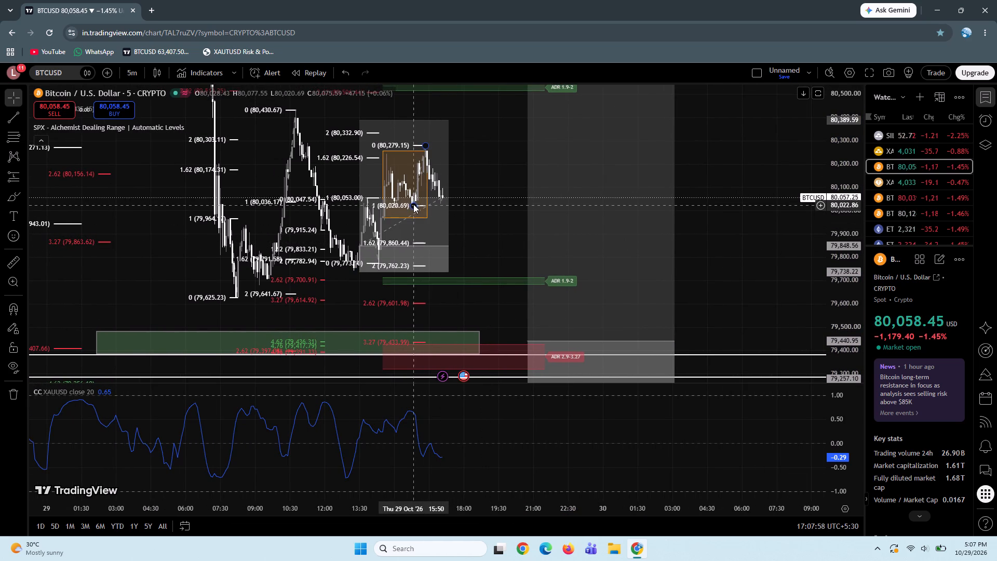
{"action": "left_click_drag", "start_coordinate": [413, 203], "coordinate": [421, 185]}
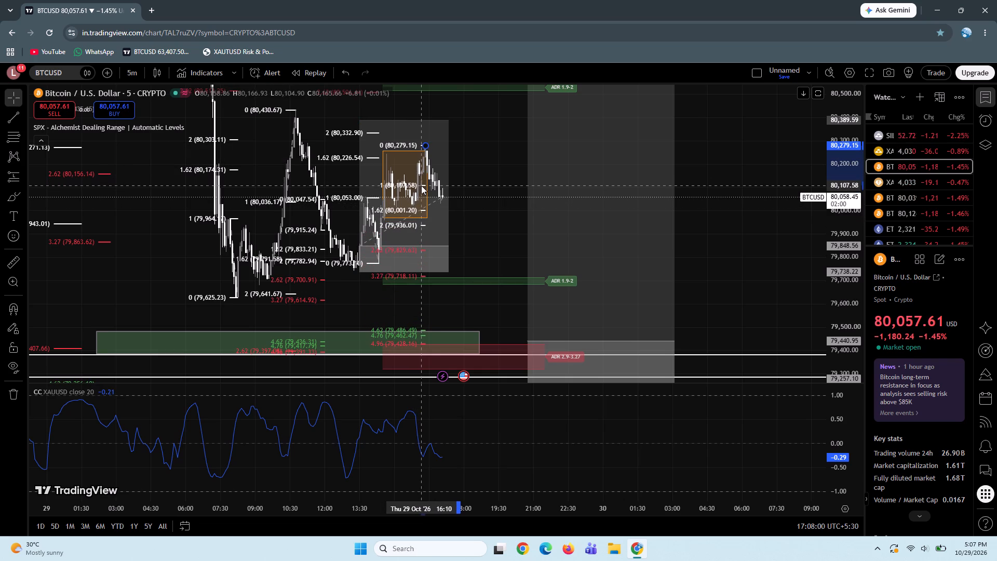
{"action": "left_click_drag", "start_coordinate": [421, 185], "coordinate": [421, 184]}
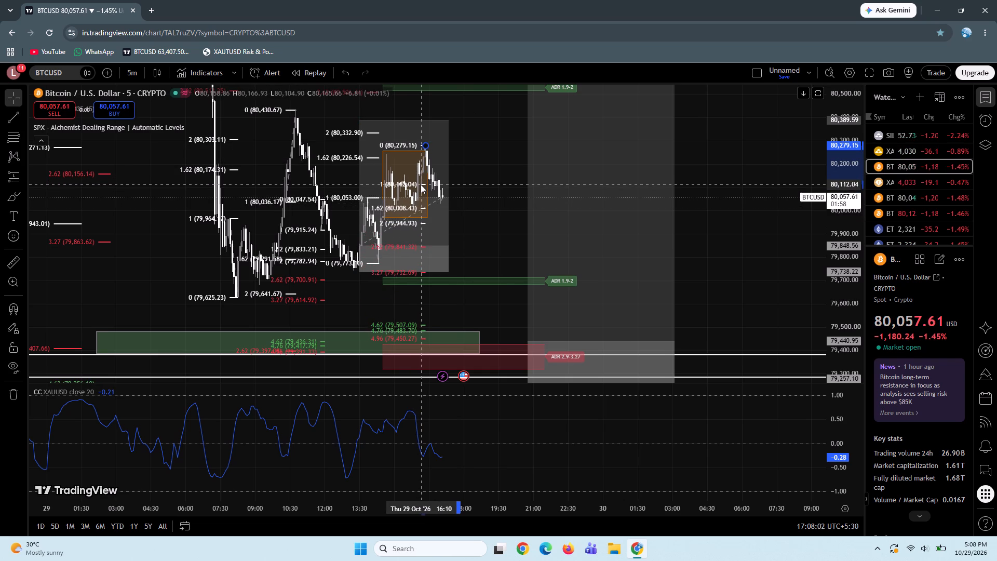
{"action": "left_click_drag", "start_coordinate": [421, 184], "coordinate": [421, 186]}
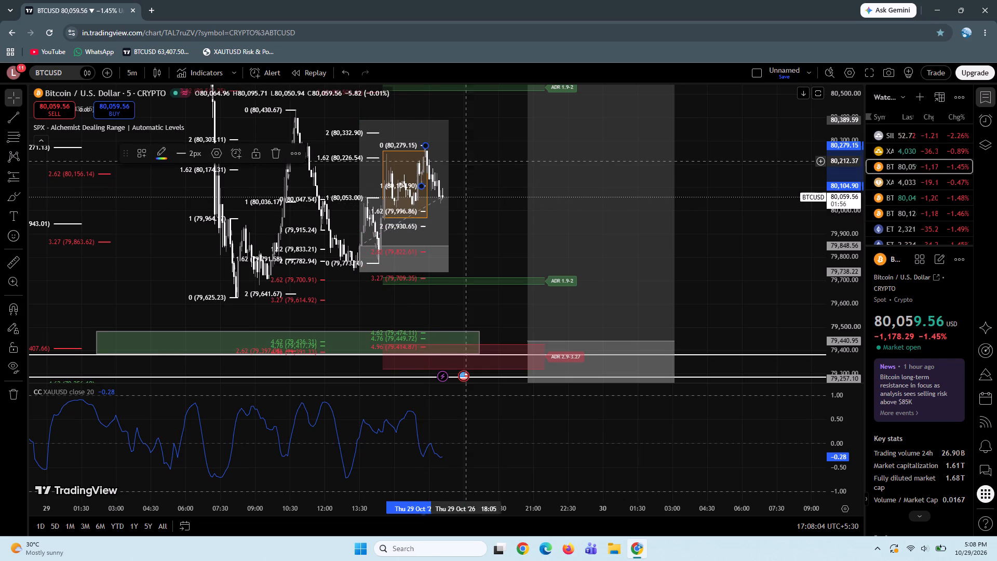
{"action": "left_click", "coordinate": [477, 154]}
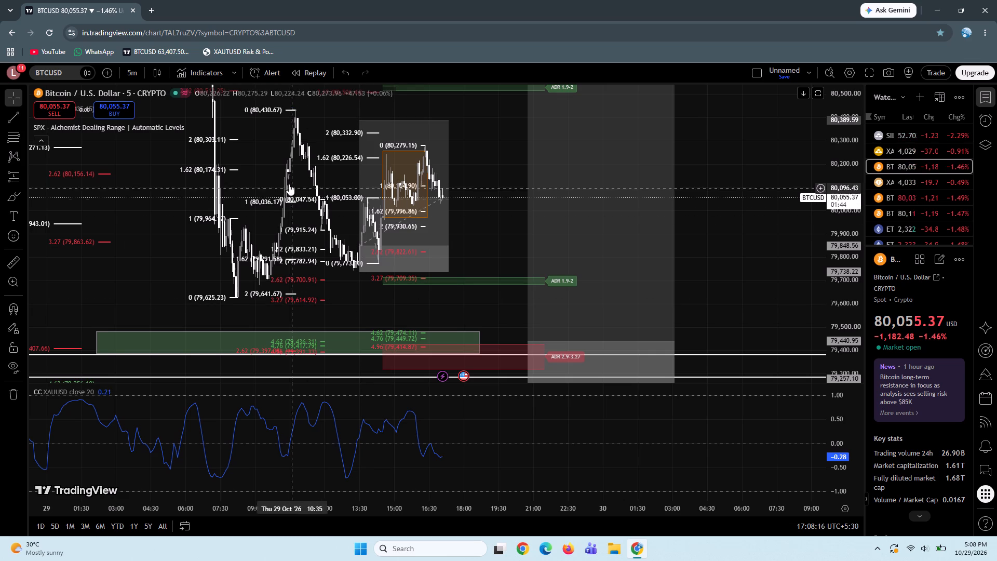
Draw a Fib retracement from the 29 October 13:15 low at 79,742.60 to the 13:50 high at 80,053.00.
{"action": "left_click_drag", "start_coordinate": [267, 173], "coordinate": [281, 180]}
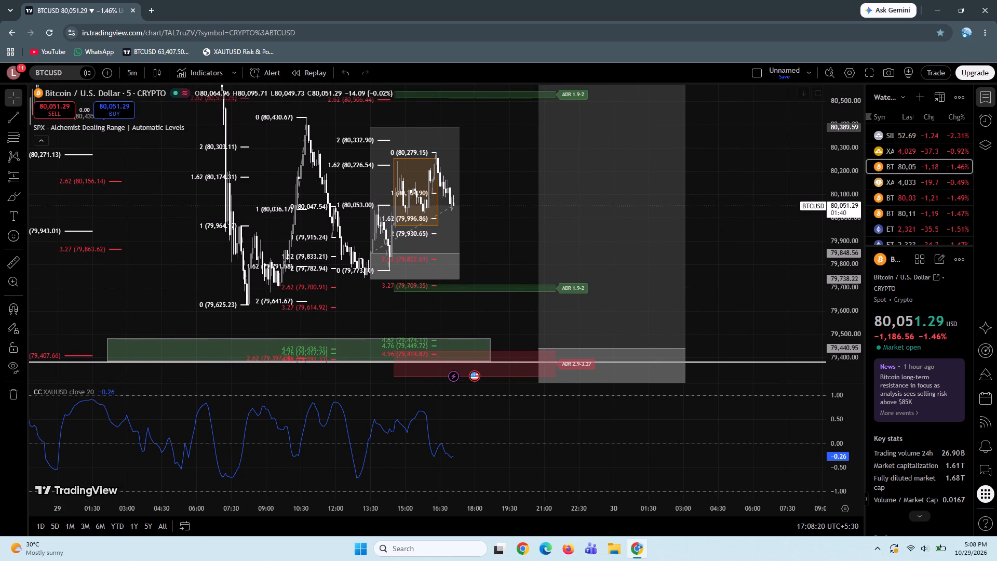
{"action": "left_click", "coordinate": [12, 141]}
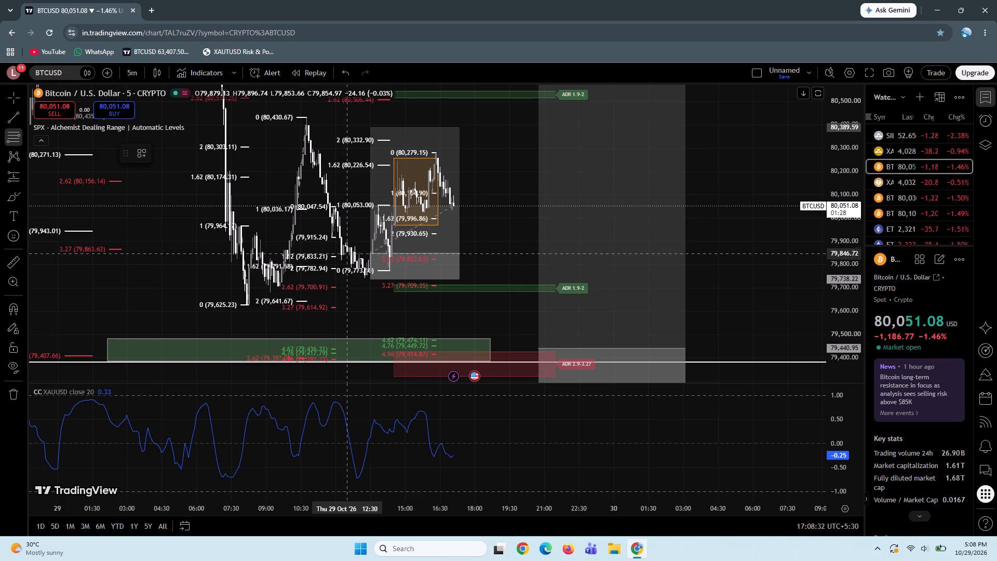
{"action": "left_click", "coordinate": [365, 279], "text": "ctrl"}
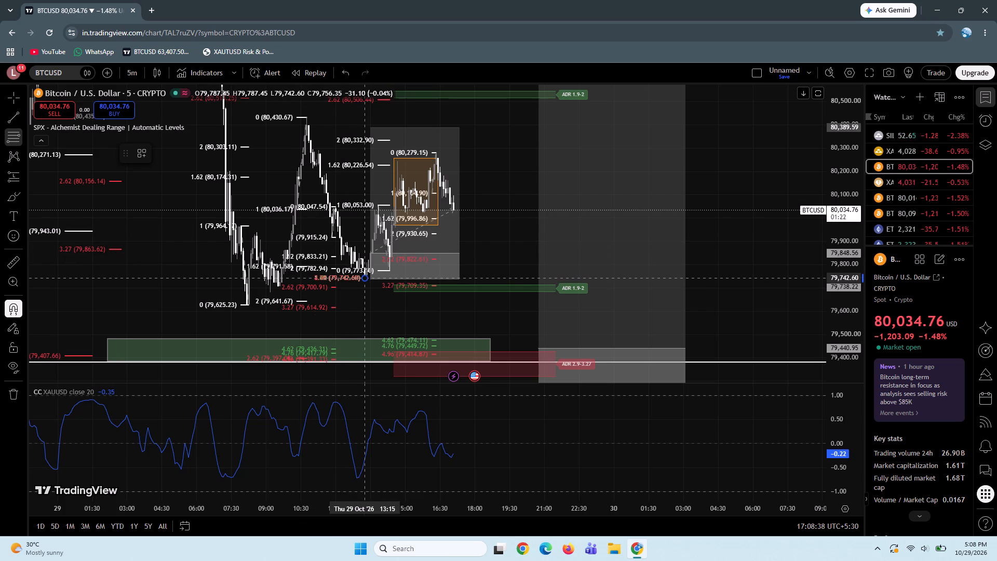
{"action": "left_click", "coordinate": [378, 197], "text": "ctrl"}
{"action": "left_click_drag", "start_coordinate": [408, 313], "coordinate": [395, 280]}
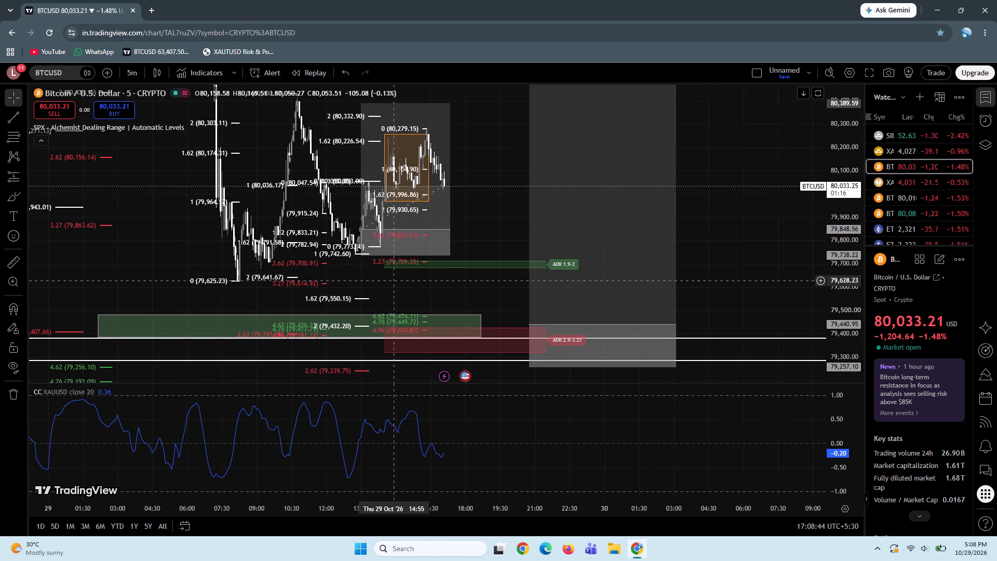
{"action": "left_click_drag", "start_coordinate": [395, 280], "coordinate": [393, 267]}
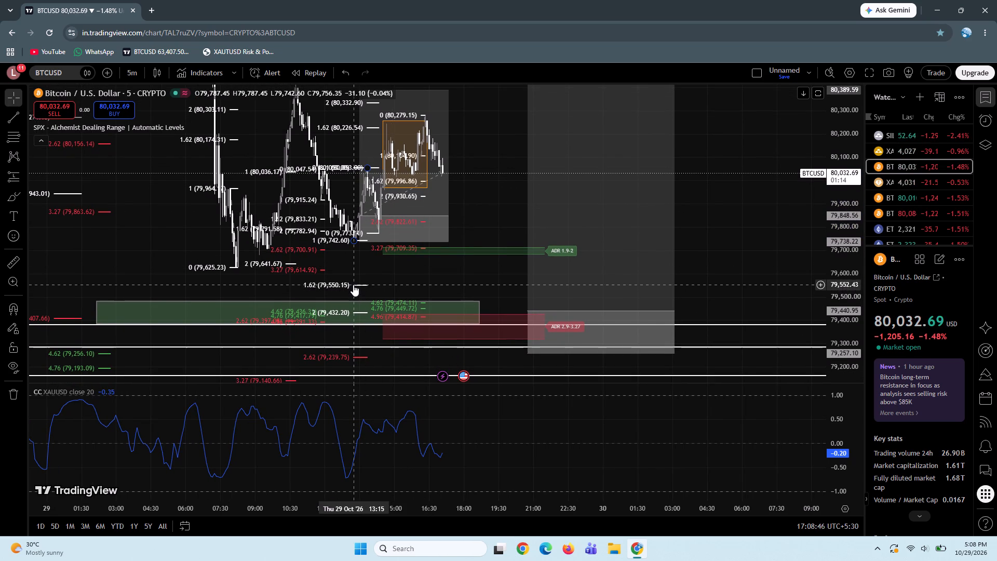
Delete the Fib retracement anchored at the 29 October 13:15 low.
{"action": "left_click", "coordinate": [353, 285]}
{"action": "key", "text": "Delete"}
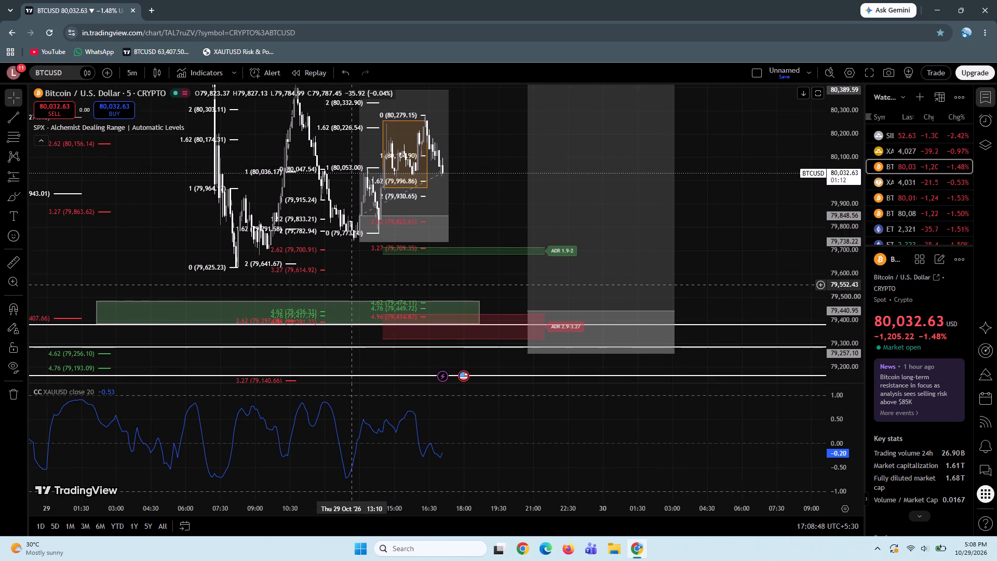
Examine the BTCUSD price action, session boxes and projection levels from 27 to 29 October against the gold correlation.
{"action": "left_click_drag", "start_coordinate": [350, 284], "coordinate": [387, 317]}
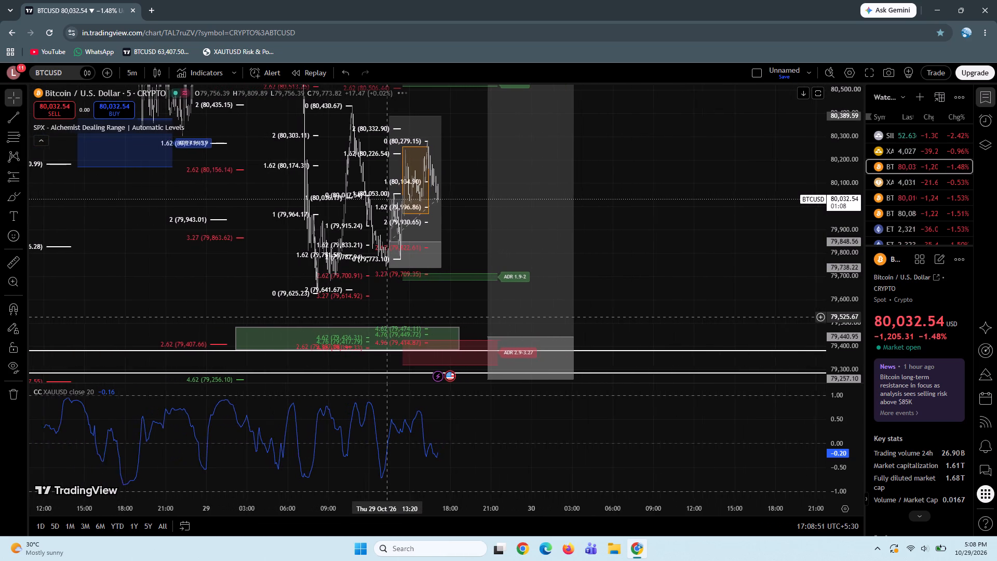
{"action": "left_click_drag", "start_coordinate": [248, 257], "coordinate": [255, 263]}
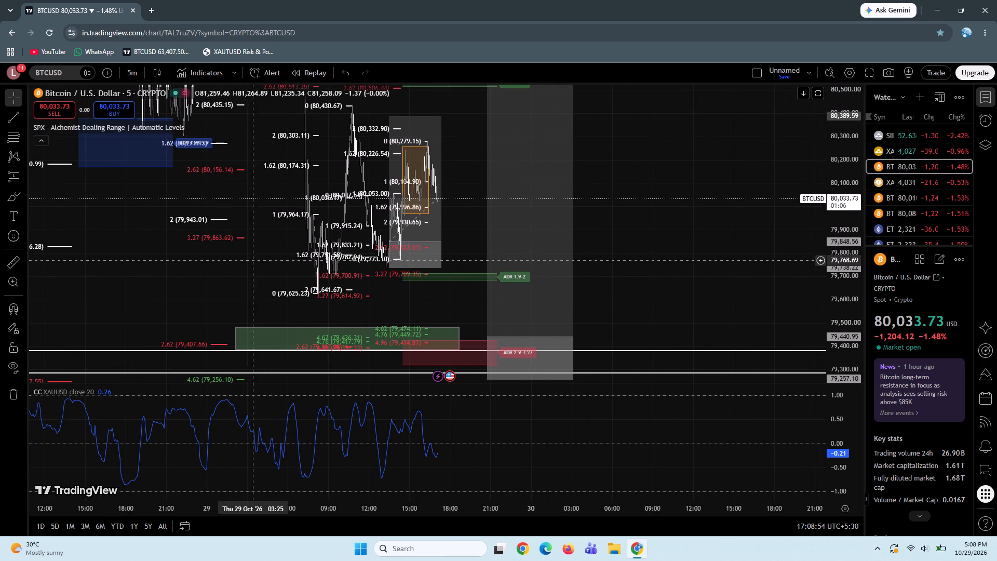
{"action": "left_click_drag", "start_coordinate": [255, 263], "coordinate": [270, 274]}
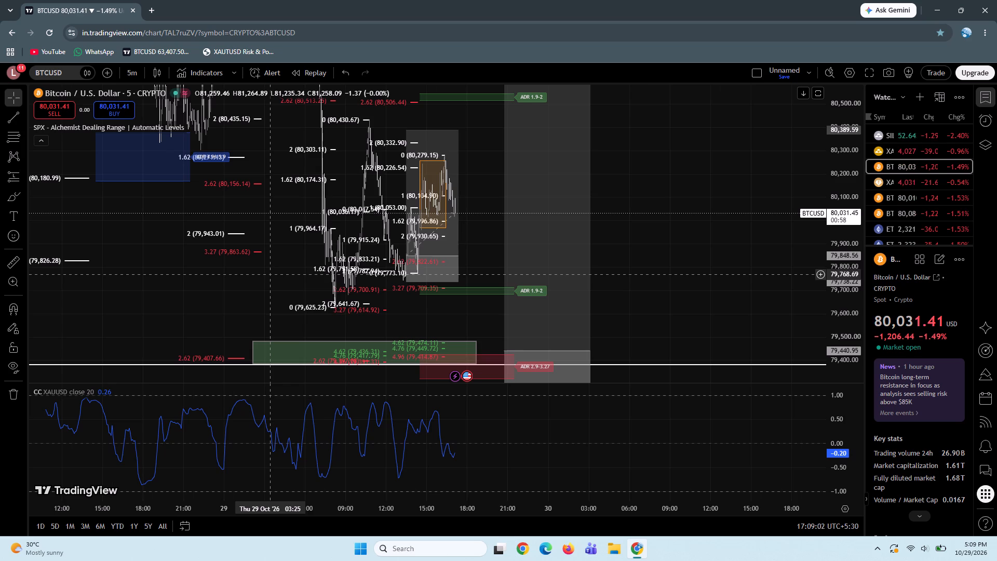
{"action": "left_click_drag", "start_coordinate": [270, 274], "coordinate": [458, 283]}
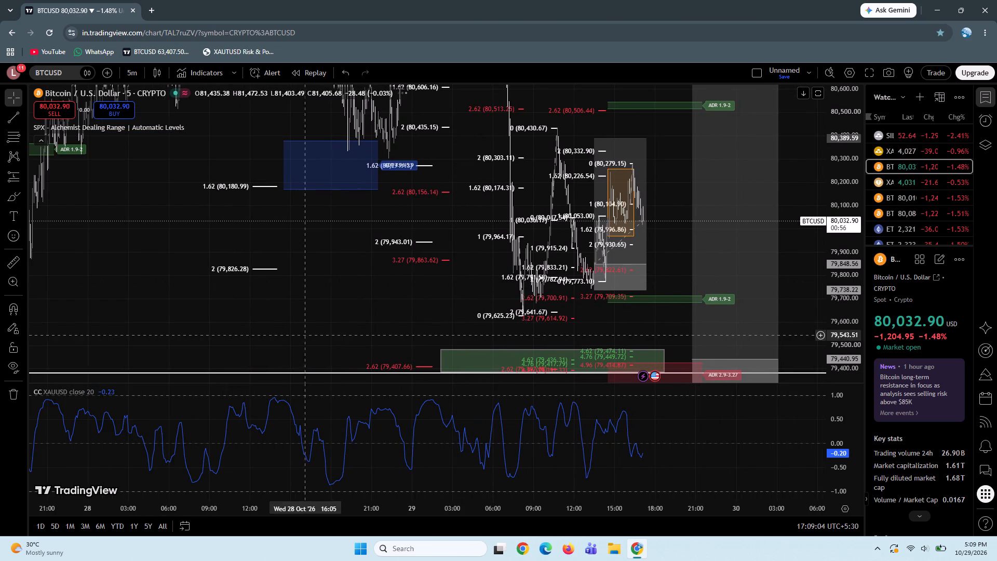
{"action": "left_click_drag", "start_coordinate": [276, 323], "coordinate": [413, 311]}
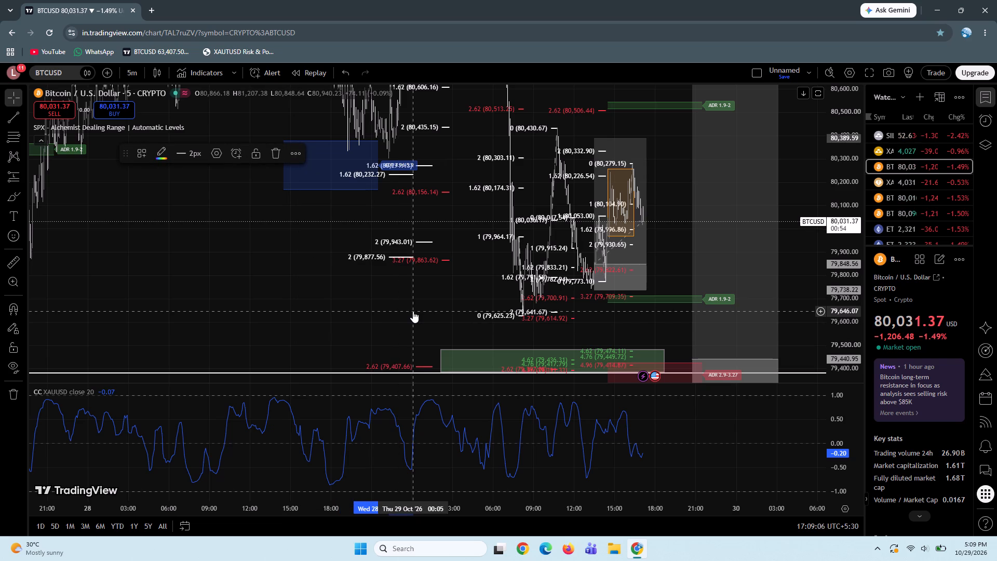
{"action": "key", "text": "ctrl+z"}
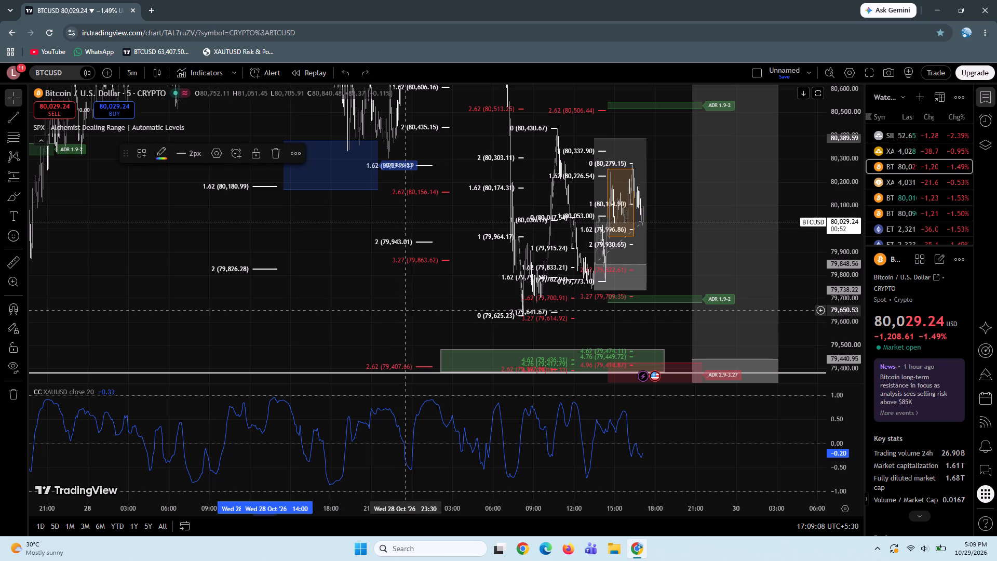
{"action": "left_click_drag", "start_coordinate": [359, 286], "coordinate": [492, 330]}
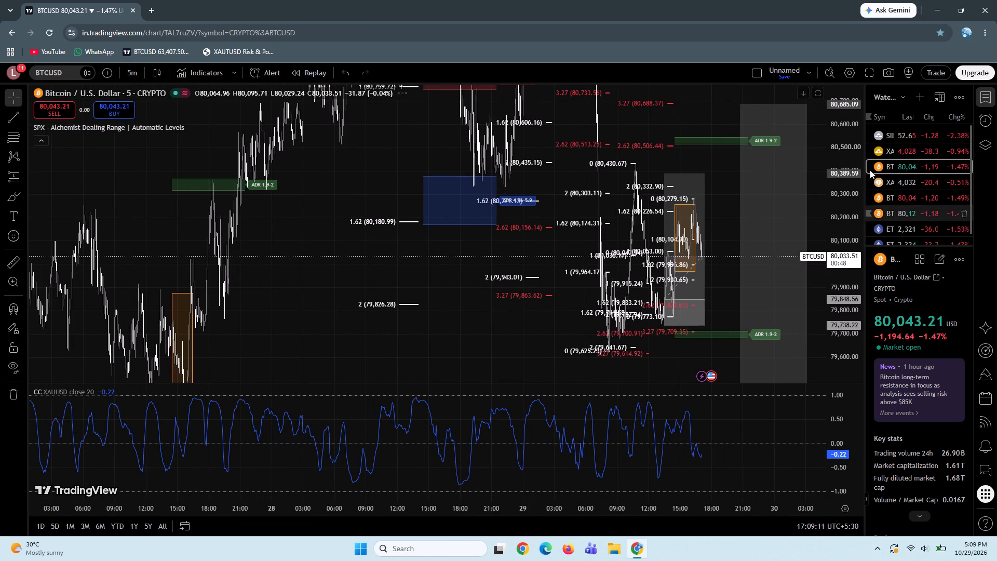
{"action": "left_click_drag", "start_coordinate": [845, 126], "coordinate": [840, 278]}
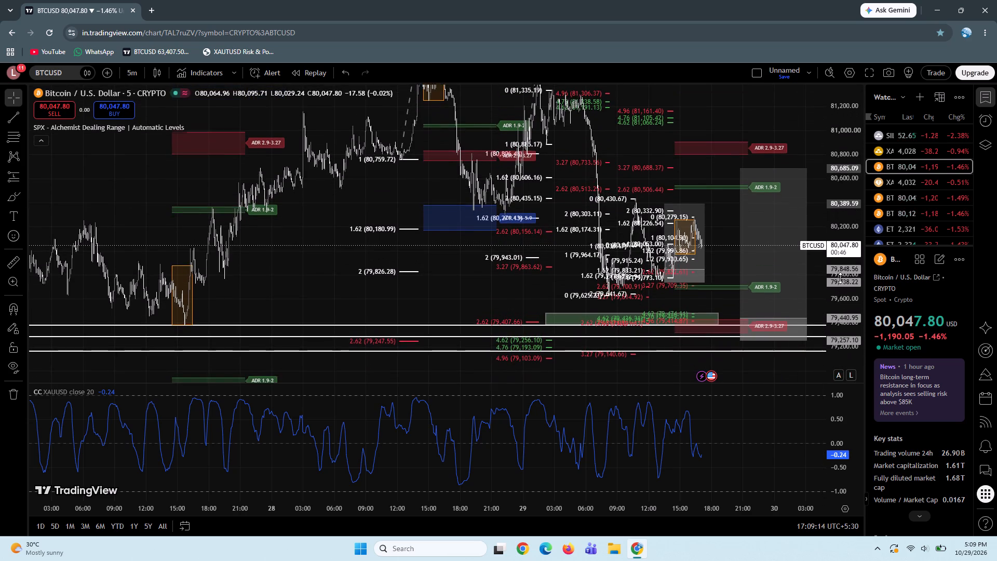
{"action": "left_click_drag", "start_coordinate": [840, 278], "coordinate": [840, 272]}
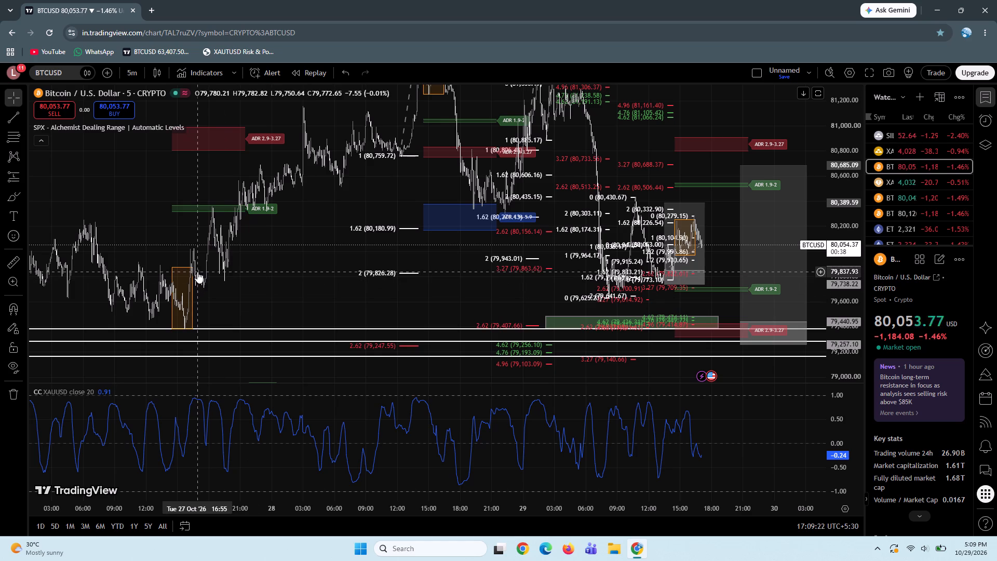
{"action": "left_click_drag", "start_coordinate": [197, 272], "coordinate": [192, 281]}
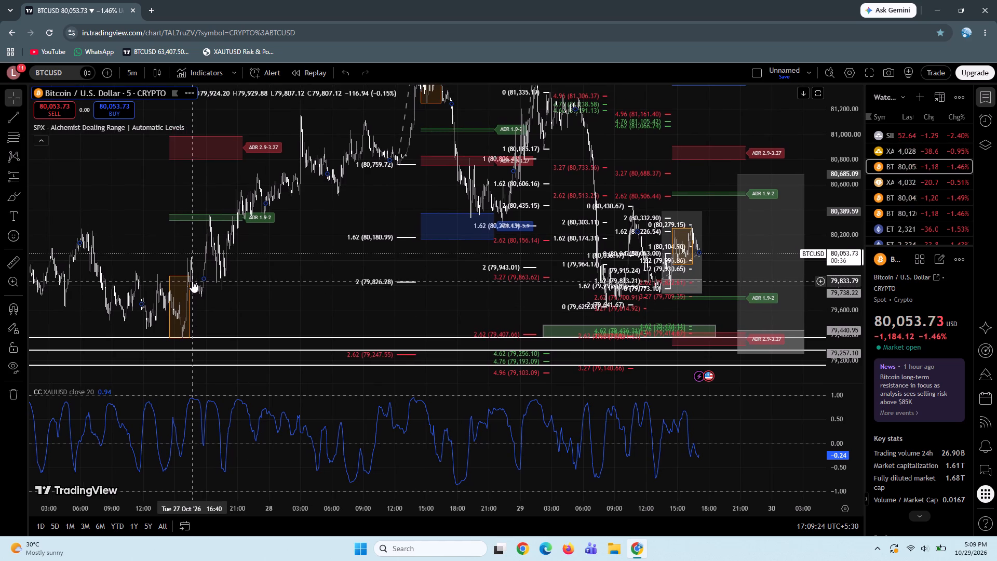